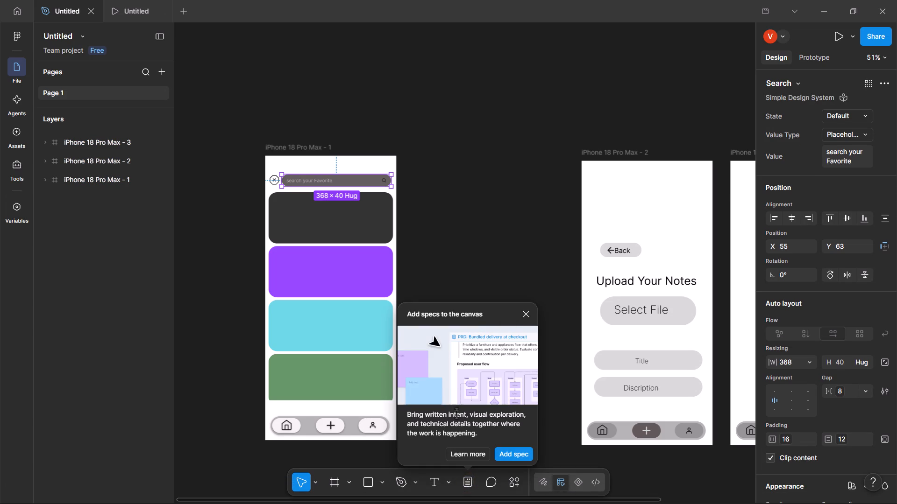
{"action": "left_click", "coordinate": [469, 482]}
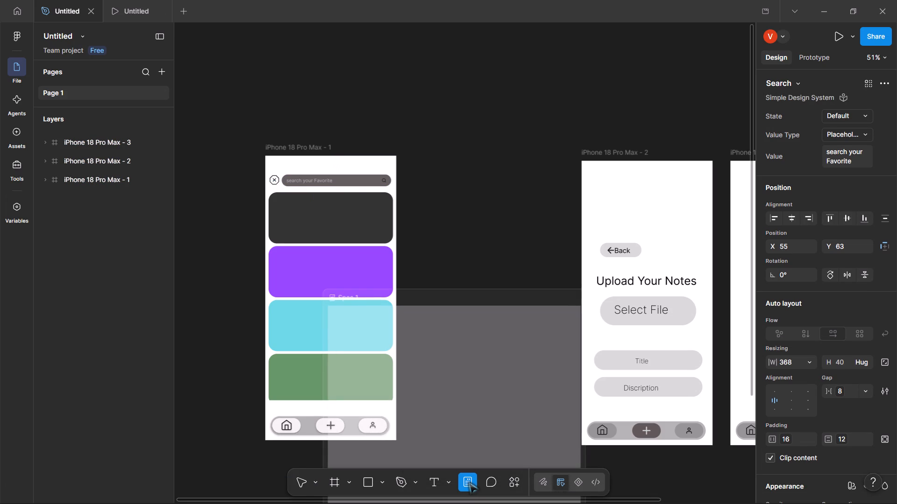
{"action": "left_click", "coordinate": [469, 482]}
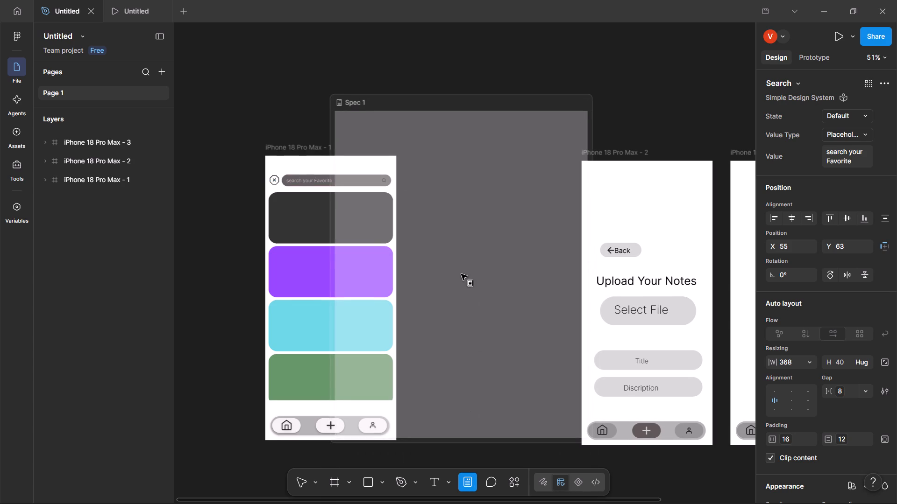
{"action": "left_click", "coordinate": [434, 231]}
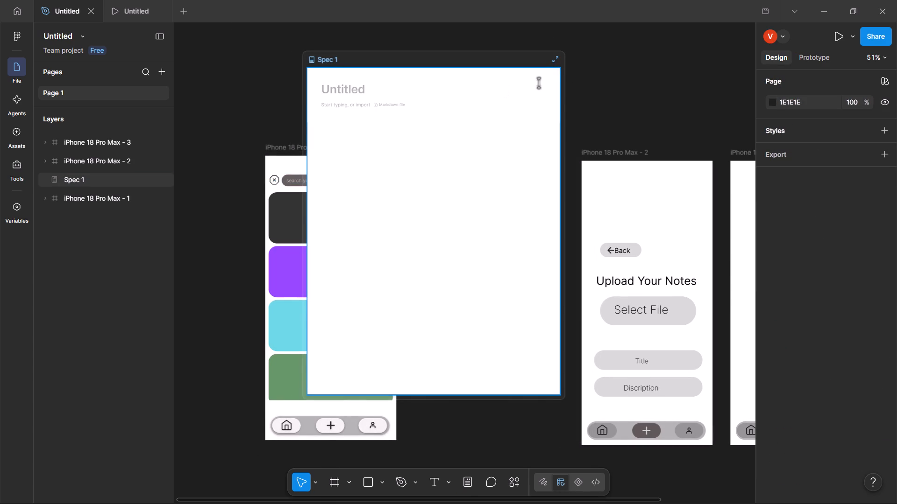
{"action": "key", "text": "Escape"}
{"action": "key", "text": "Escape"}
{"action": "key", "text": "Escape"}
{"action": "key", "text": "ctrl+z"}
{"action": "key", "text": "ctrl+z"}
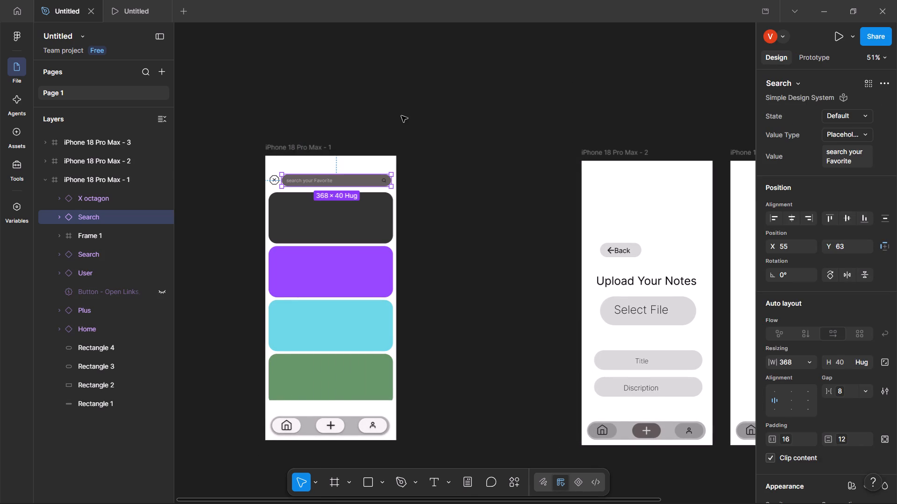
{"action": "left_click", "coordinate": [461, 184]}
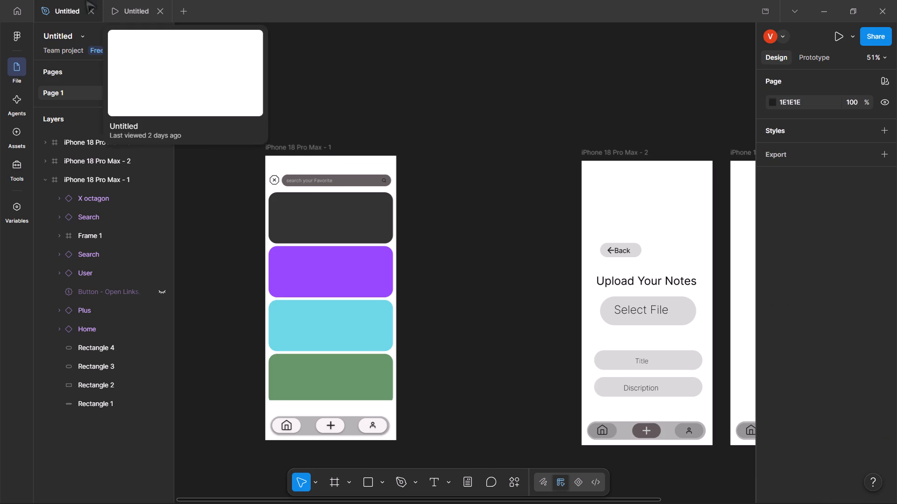
Test the X icon beside the search bar on the first screen in the prototype preview.
{"action": "left_click", "coordinate": [126, 13]}
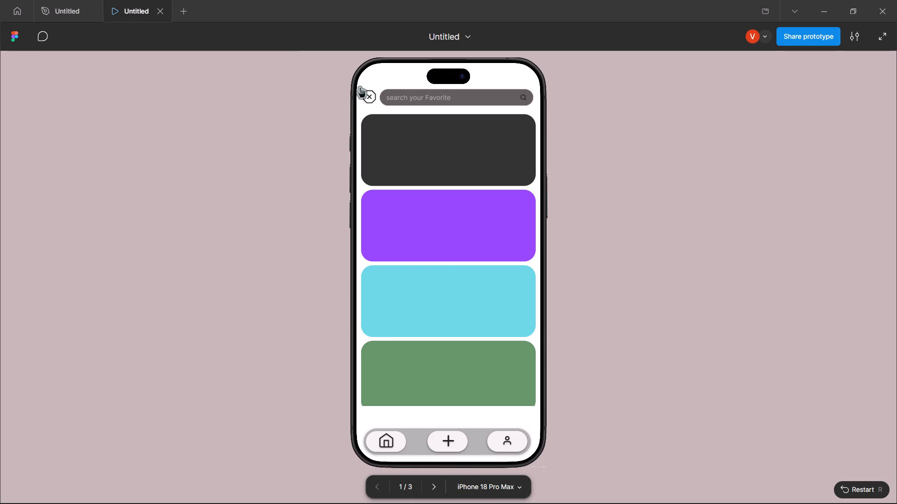
{"action": "left_click", "coordinate": [371, 94]}
{"action": "left_click", "coordinate": [389, 124]}
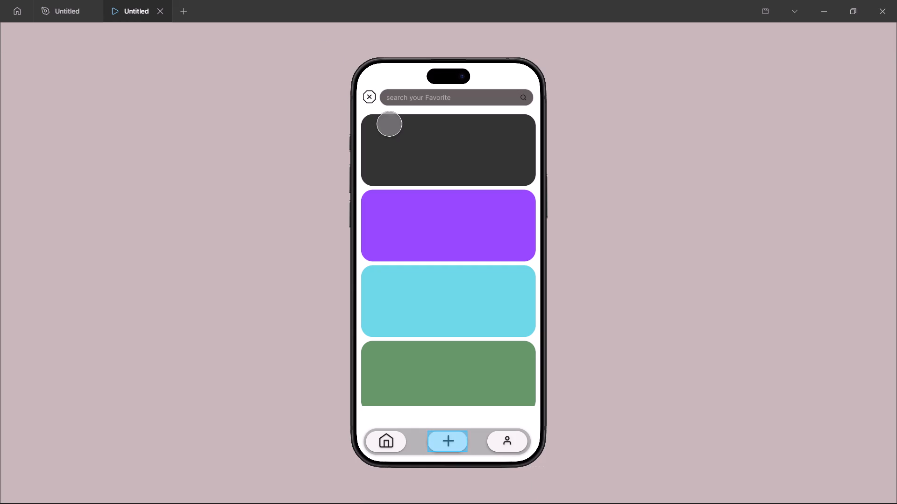
{"action": "scroll", "coordinate": [414, 162], "scroll_direction": "left", "scroll_amount": 1}
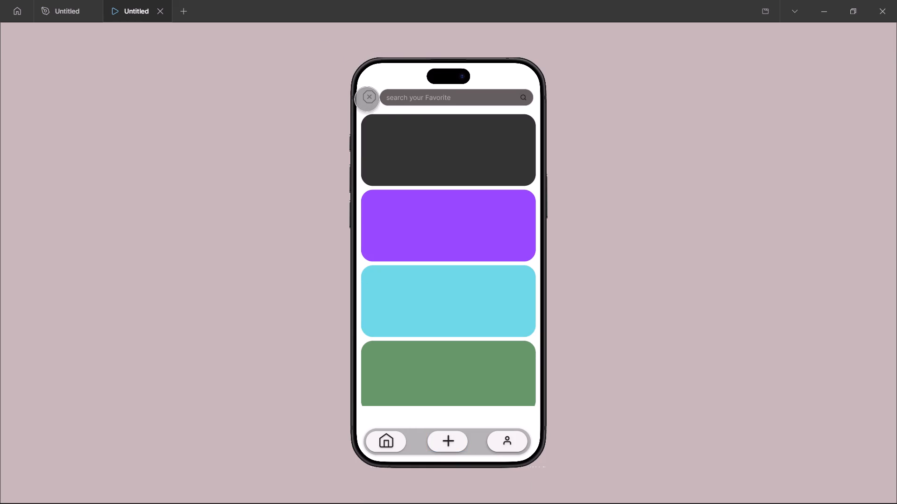
{"action": "left_click", "coordinate": [367, 99]}
{"action": "triple_click", "coordinate": [370, 93]}
{"action": "left_click_drag", "start_coordinate": [370, 93], "coordinate": [370, 98]}
{"action": "triple_click", "coordinate": [370, 98]}
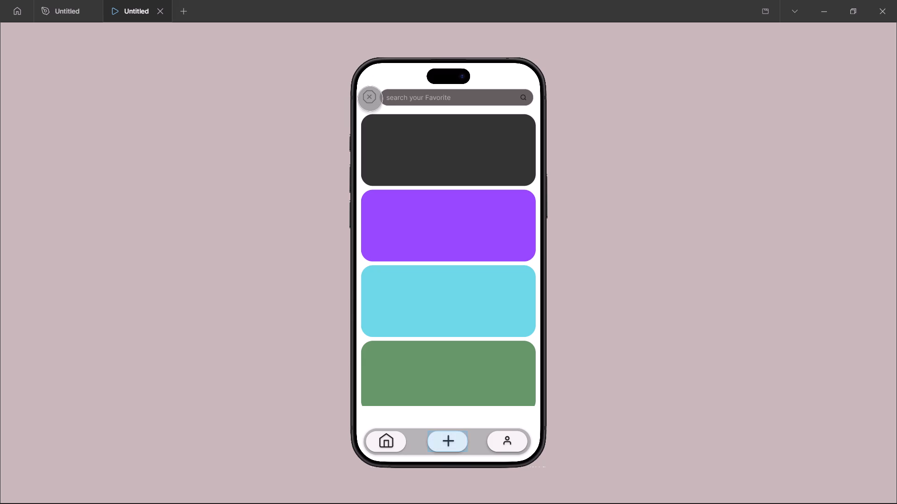
{"action": "triple_click", "coordinate": [369, 97]}
{"action": "triple_click", "coordinate": [369, 97]}
{"action": "left_click", "coordinate": [369, 97]}
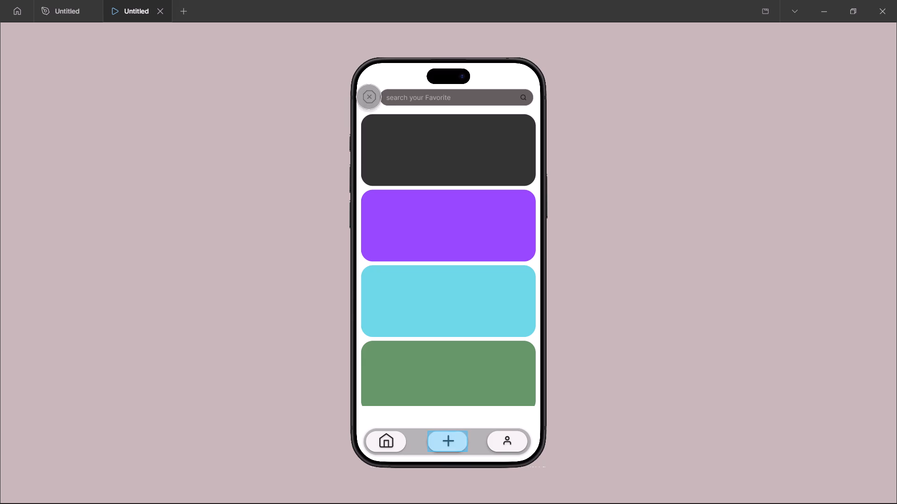
{"action": "left_click", "coordinate": [369, 97]}
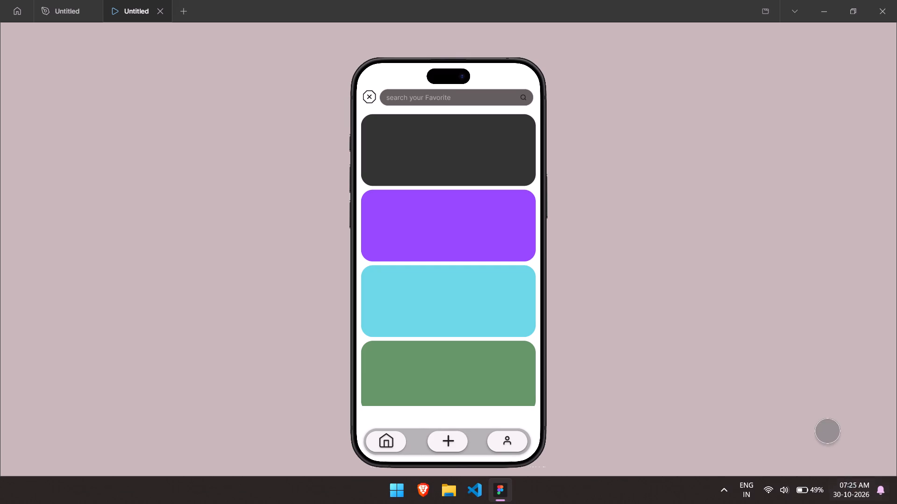
Restart the prototype and test navigation through the profile, plus, Back and home controls.
{"action": "left_click", "coordinate": [823, 423]}
{"action": "left_click_drag", "start_coordinate": [850, 480], "coordinate": [847, 486]}
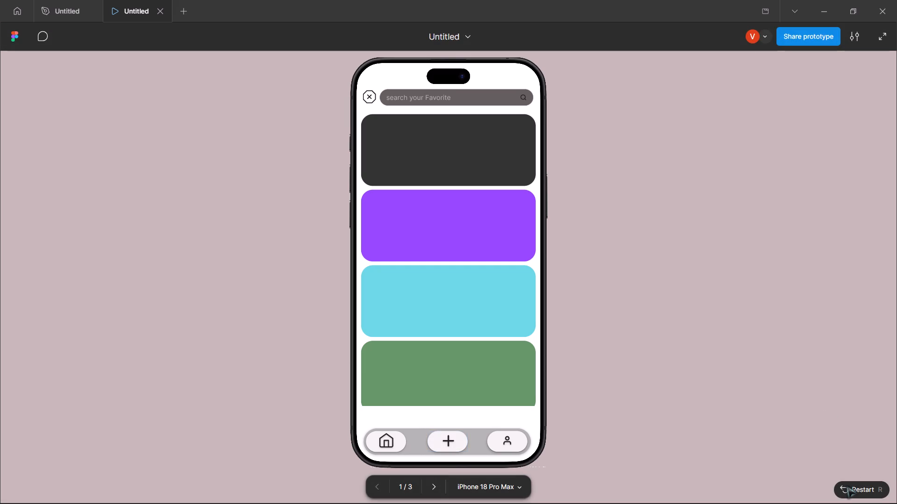
{"action": "left_click", "coordinate": [847, 486]}
{"action": "left_click", "coordinate": [847, 486]}
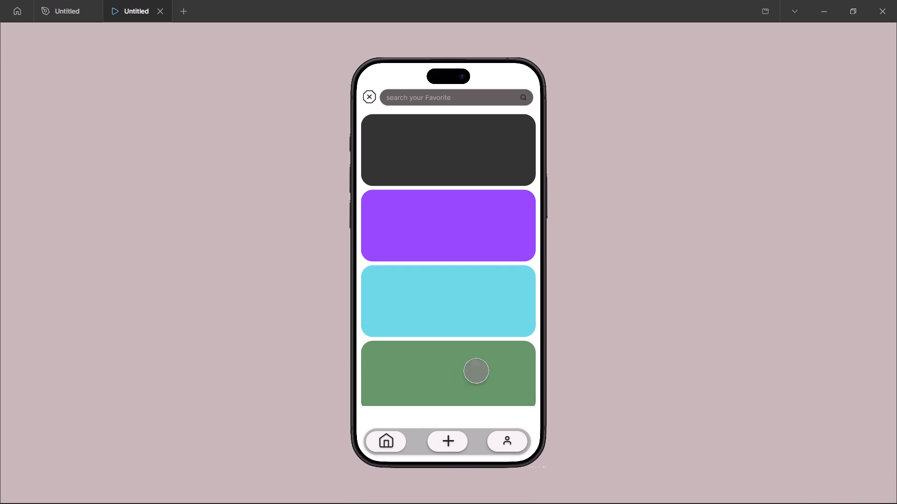
{"action": "left_click", "coordinate": [514, 446]}
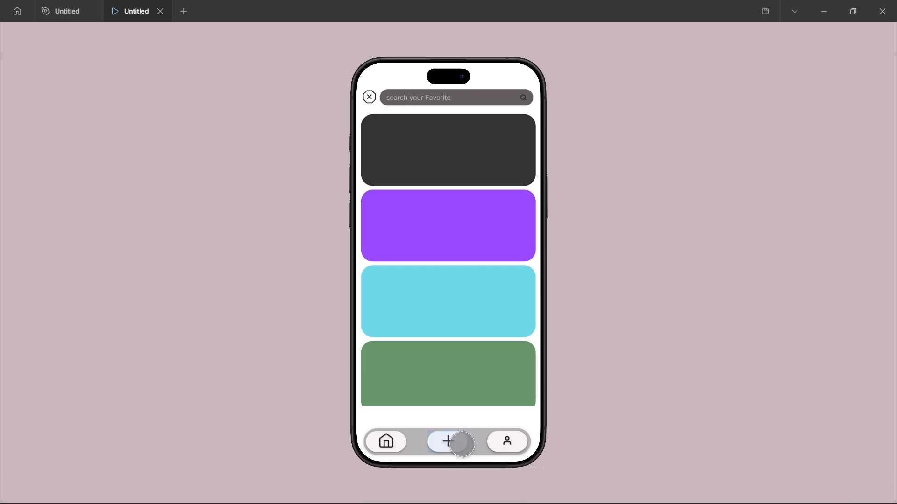
{"action": "left_click", "coordinate": [436, 446]}
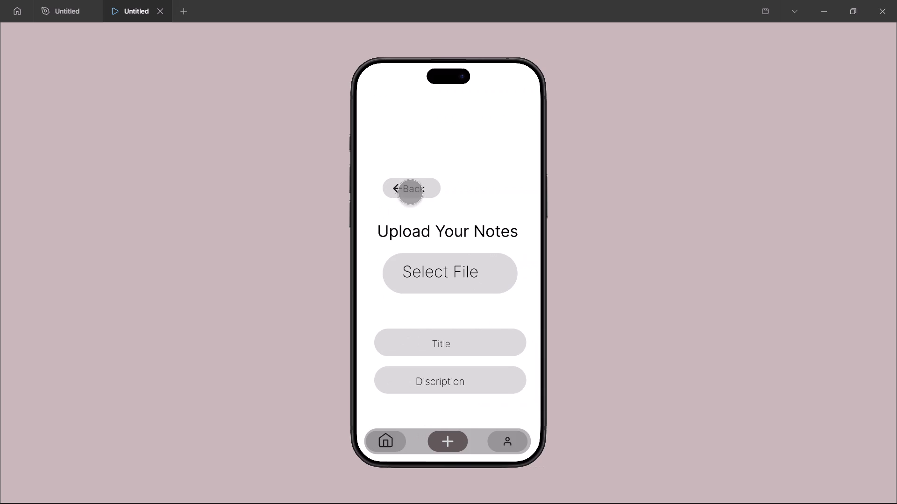
{"action": "left_click", "coordinate": [410, 189]}
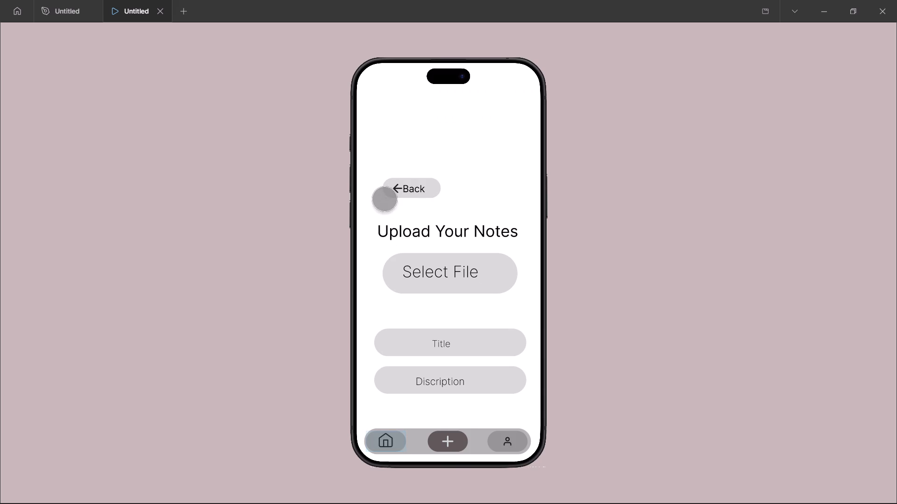
{"action": "double_click", "coordinate": [399, 182]}
{"action": "triple_click", "coordinate": [403, 182]}
{"action": "triple_click", "coordinate": [403, 182]}
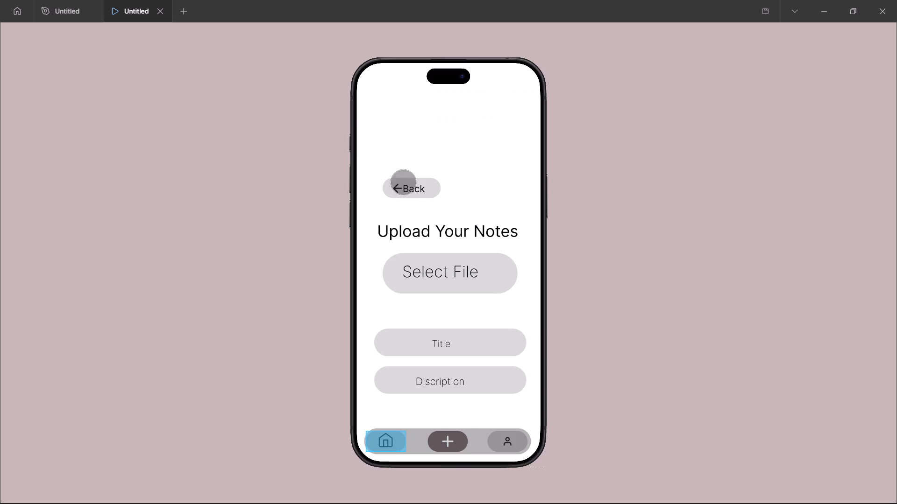
{"action": "left_click", "coordinate": [391, 439]}
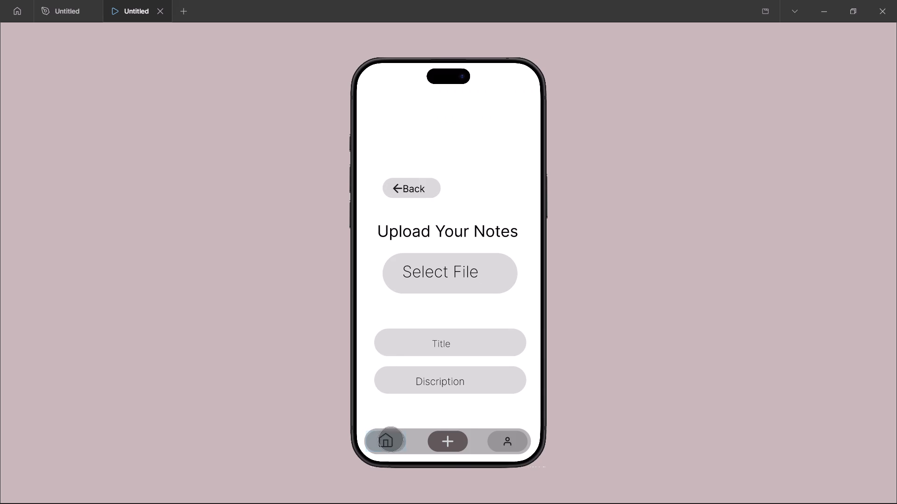
{"action": "left_click", "coordinate": [385, 448]}
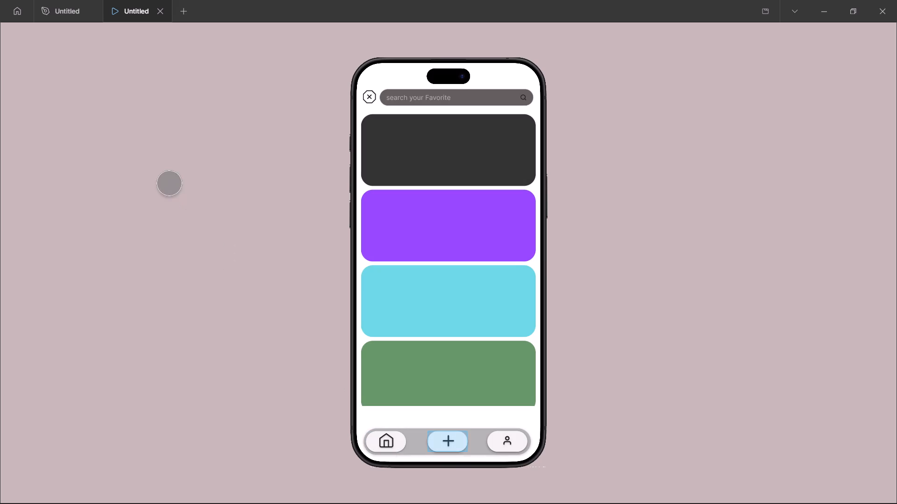
In the design file, draw a rectangle about 471 × 101 on the empty canvas just above the iPhone 18 Pro Max - 1 frame.
{"action": "left_click", "coordinate": [53, 2]}
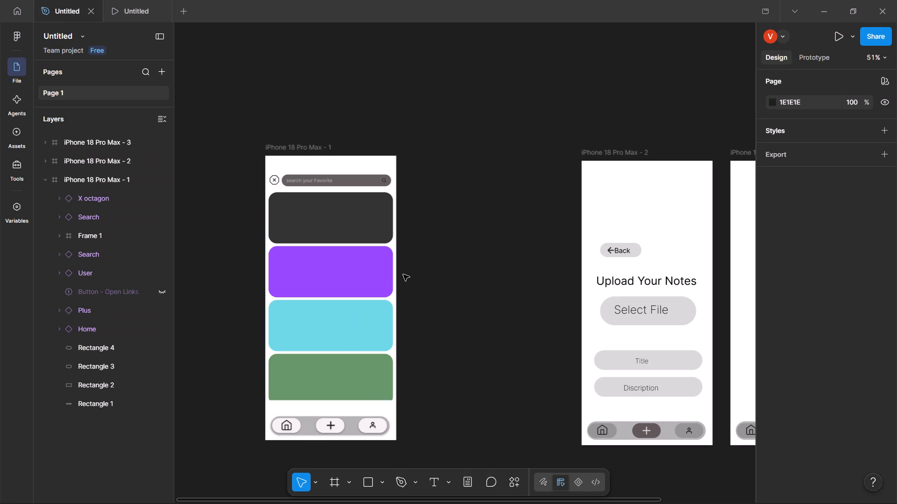
{"action": "scroll", "coordinate": [495, 257], "scroll_direction": "down", "scroll_amount": 1}
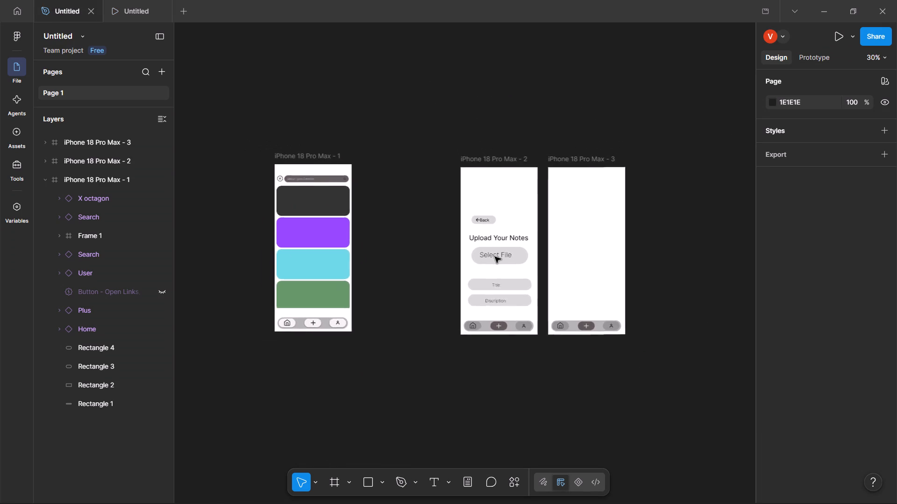
{"action": "scroll", "coordinate": [495, 257], "scroll_direction": "right", "scroll_amount": 2}
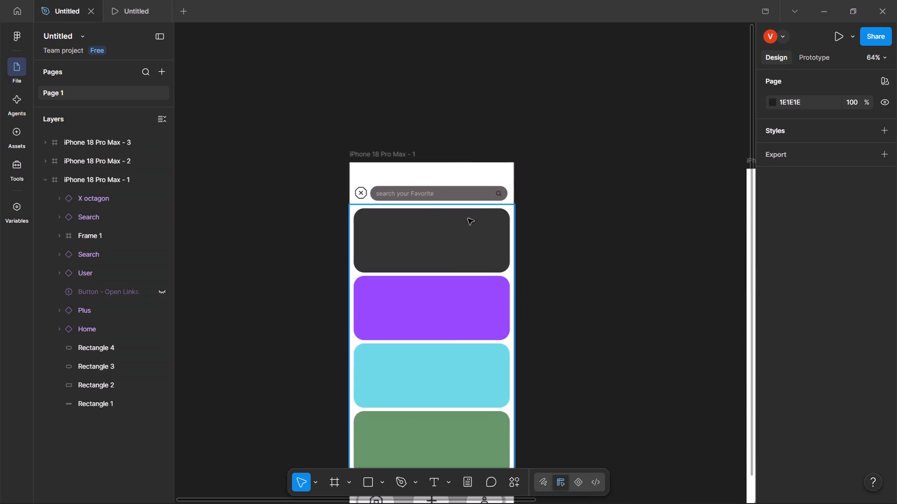
{"action": "scroll", "coordinate": [485, 208], "scroll_direction": "left", "scroll_amount": 1}
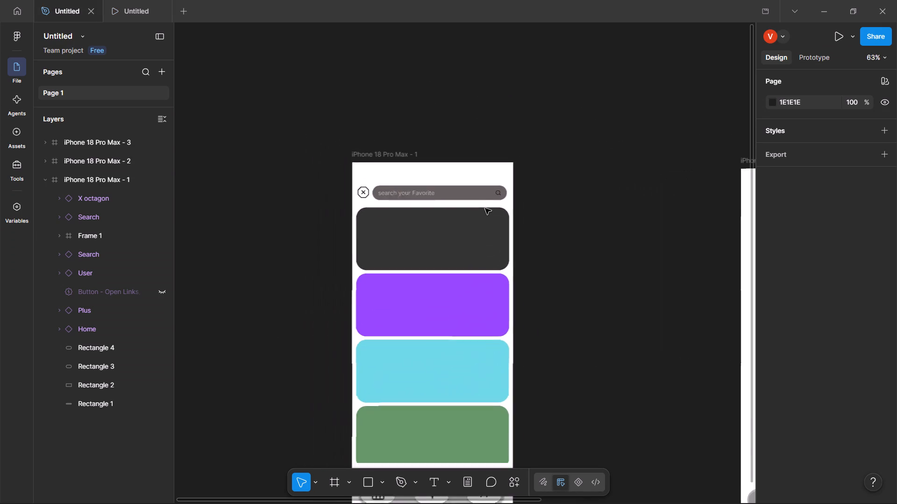
{"action": "scroll", "coordinate": [485, 208], "scroll_direction": "left", "scroll_amount": 1}
{"action": "left_click", "coordinate": [471, 192]}
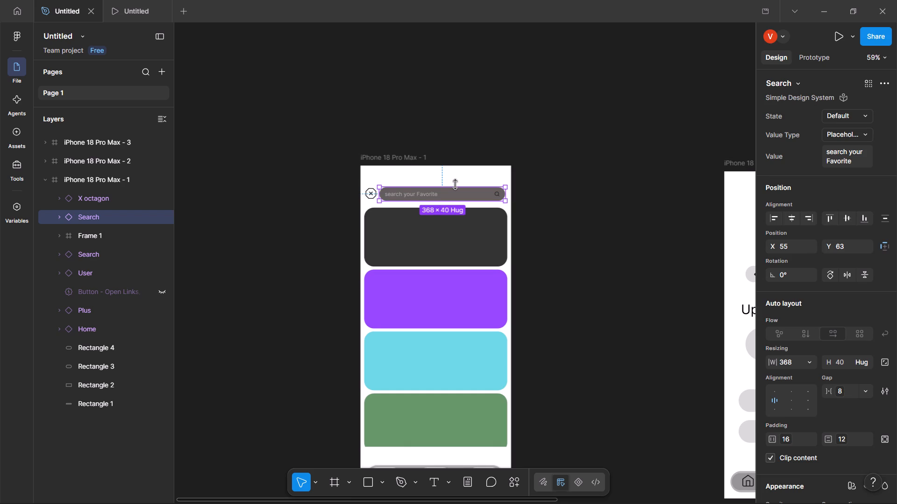
{"action": "left_click_drag", "start_coordinate": [392, 56], "coordinate": [537, 113]}
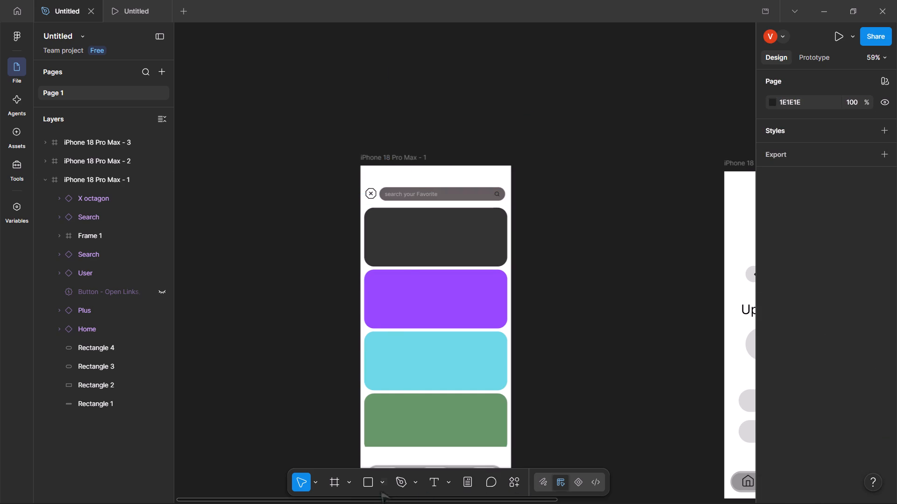
{"action": "left_click", "coordinate": [364, 481]}
{"action": "left_click_drag", "start_coordinate": [456, 116], "coordinate": [617, 150]}
{"action": "left_click_drag", "start_coordinate": [573, 129], "coordinate": [578, 112]}
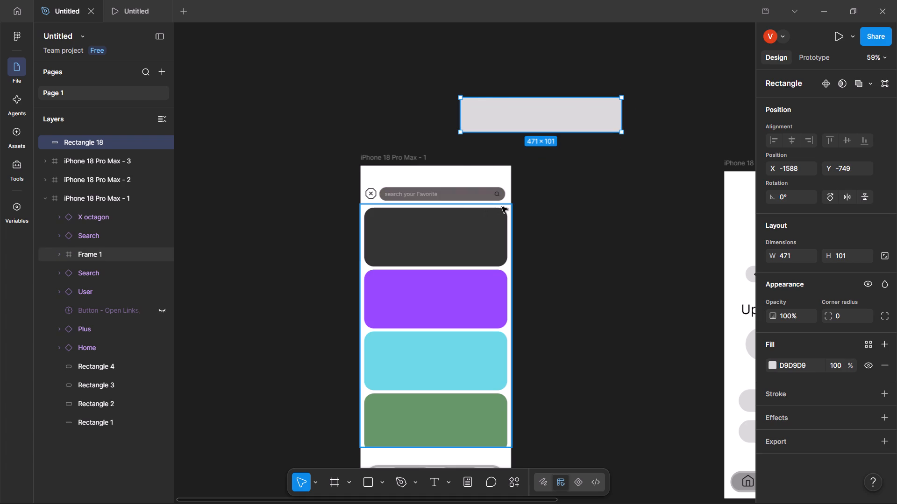
Move the X octagon icon and the search bar together out of iPhone 18 Pro Max - 1 onto the new grey rectangle.
{"action": "left_click_drag", "start_coordinate": [366, 182], "coordinate": [418, 183]}
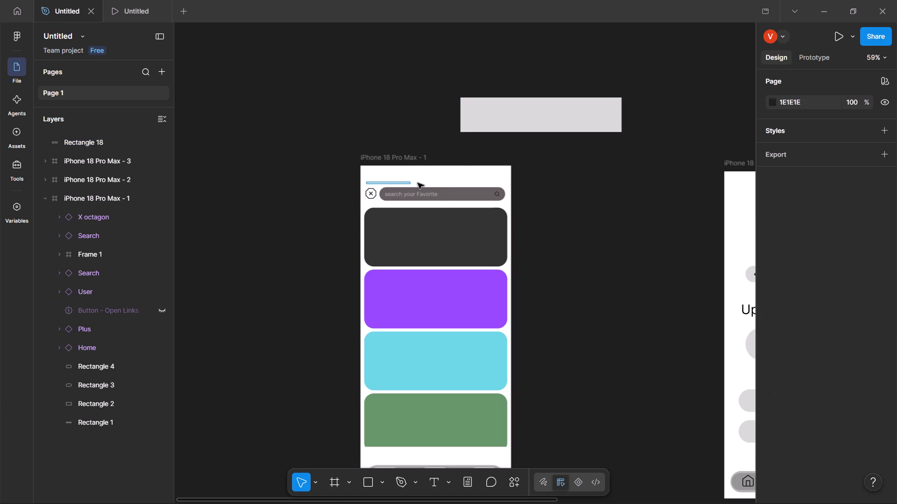
{"action": "left_click_drag", "start_coordinate": [418, 183], "coordinate": [447, 198]}
{"action": "left_click_drag", "start_coordinate": [425, 194], "coordinate": [544, 148]}
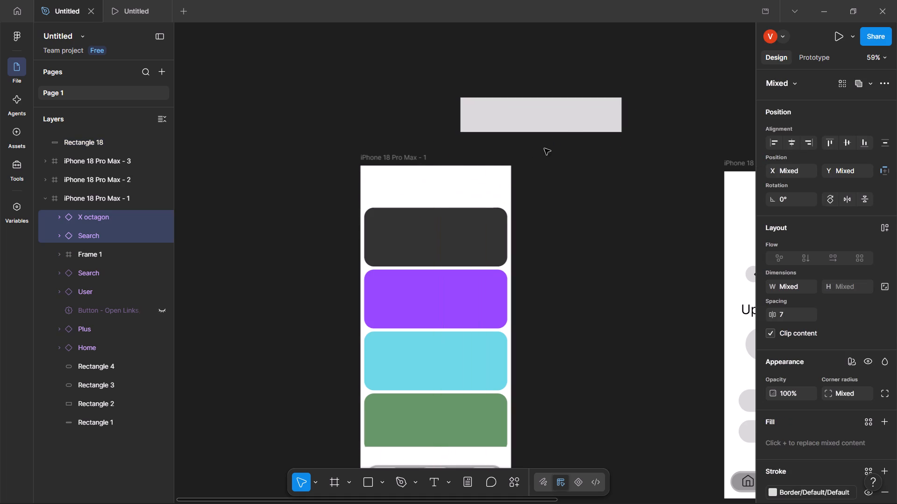
{"action": "left_click_drag", "start_coordinate": [544, 148], "coordinate": [541, 116]}
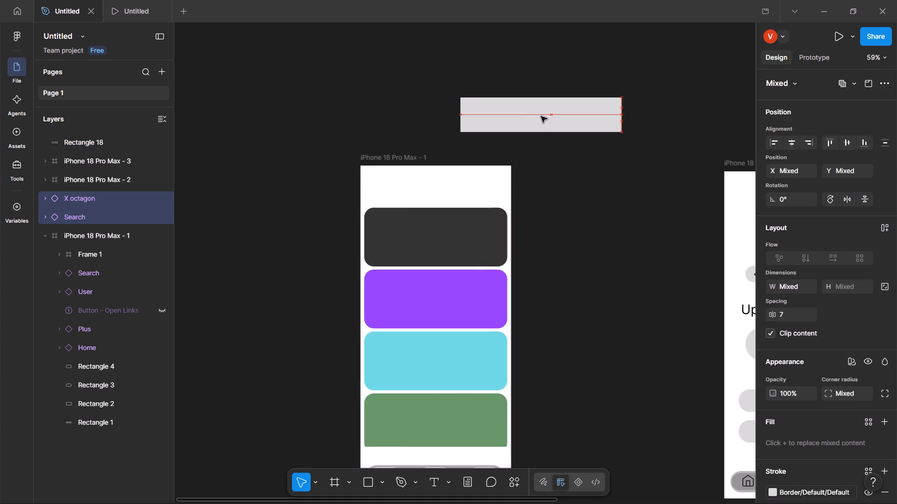
{"action": "left_click_drag", "start_coordinate": [541, 116], "coordinate": [543, 118]}
Send the grey rectangle to the back, behind the X icon and search bar.
{"action": "left_click", "coordinate": [580, 119]}
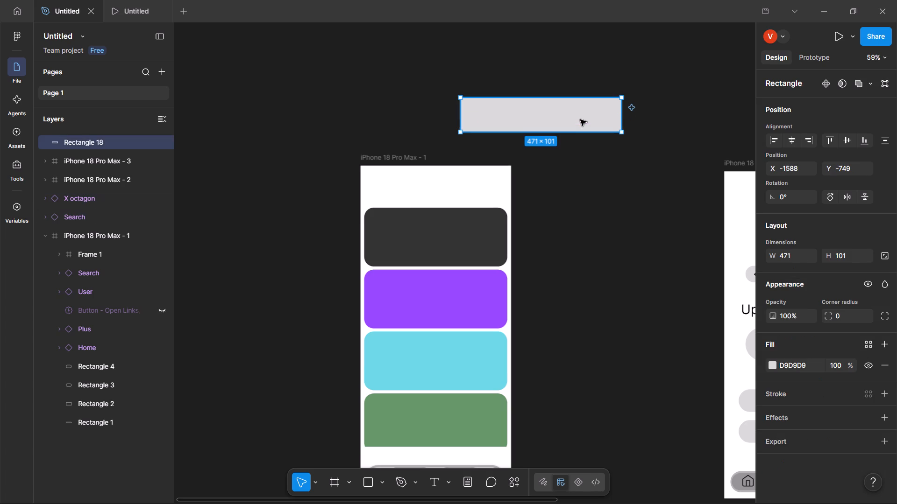
{"action": "right_click", "coordinate": [512, 107]}
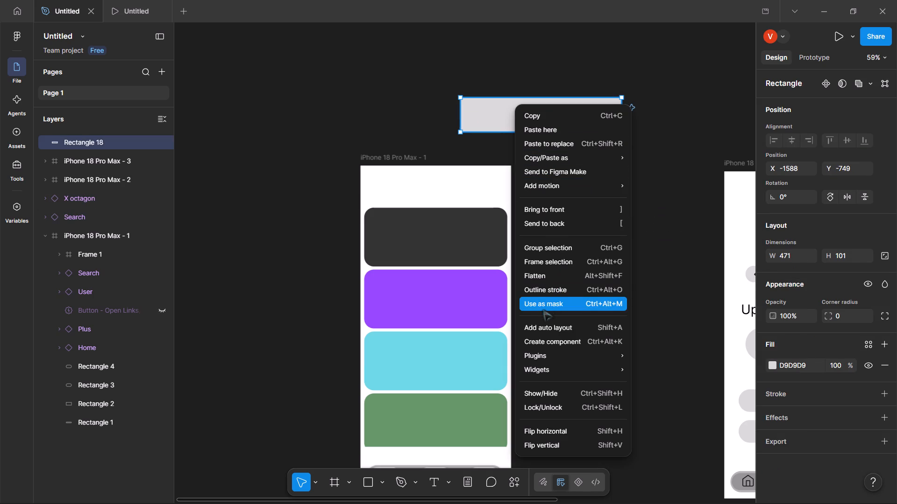
{"action": "left_click", "coordinate": [553, 221]}
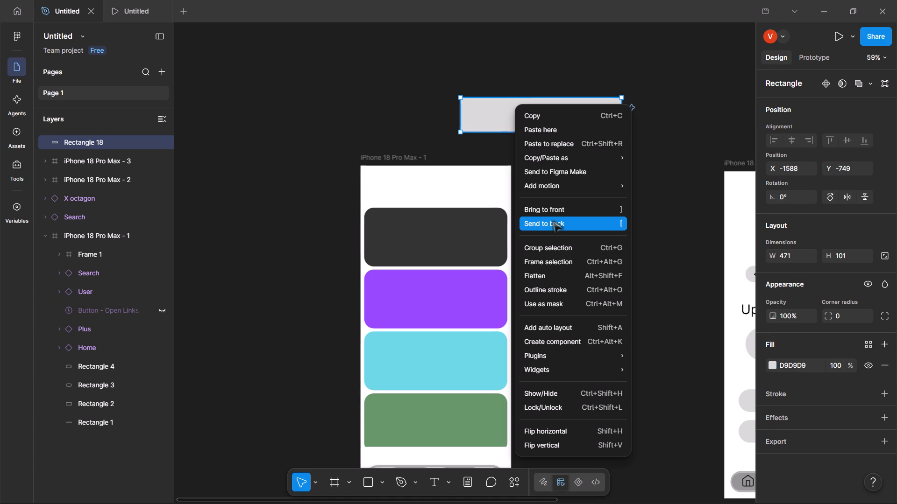
{"action": "left_click", "coordinate": [624, 188]}
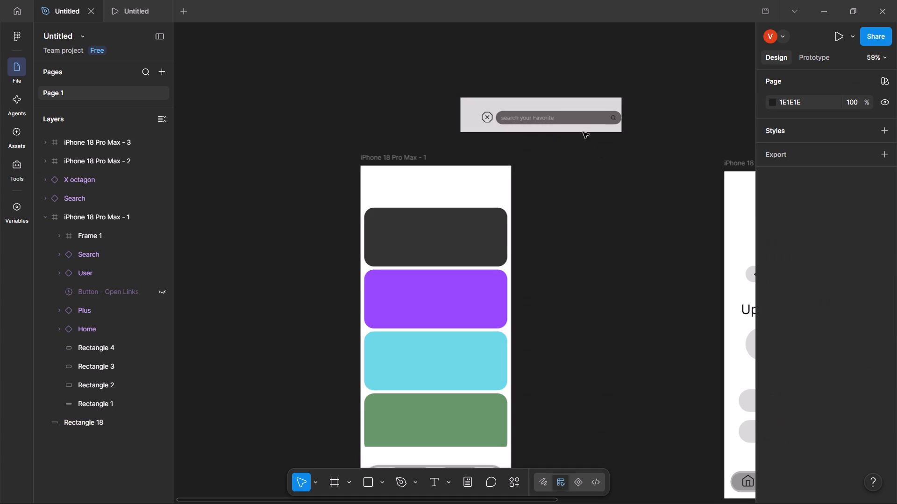
Shift the search bar slightly toward the X octagon icon and move the icon near the end of the grey rectangle.
{"action": "left_click_drag", "start_coordinate": [571, 121], "coordinate": [566, 119]}
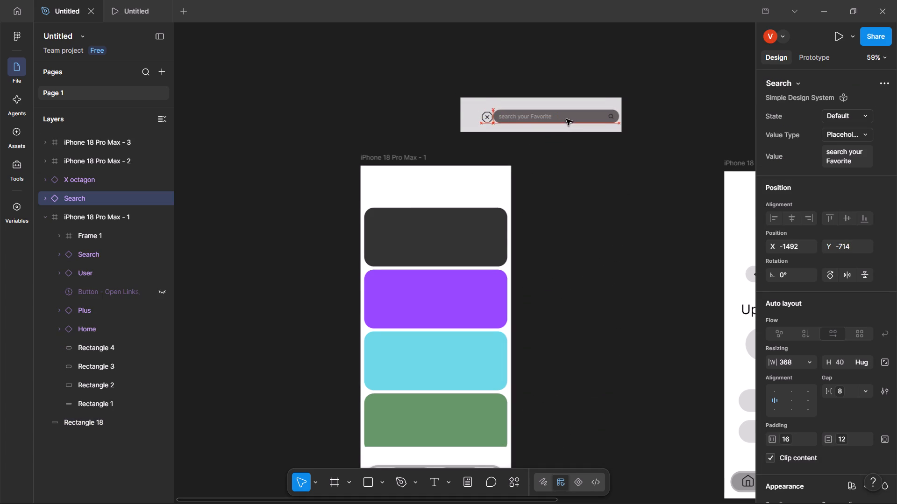
{"action": "left_click_drag", "start_coordinate": [566, 119], "coordinate": [566, 119]}
{"action": "left_click_drag", "start_coordinate": [484, 119], "coordinate": [475, 119]}
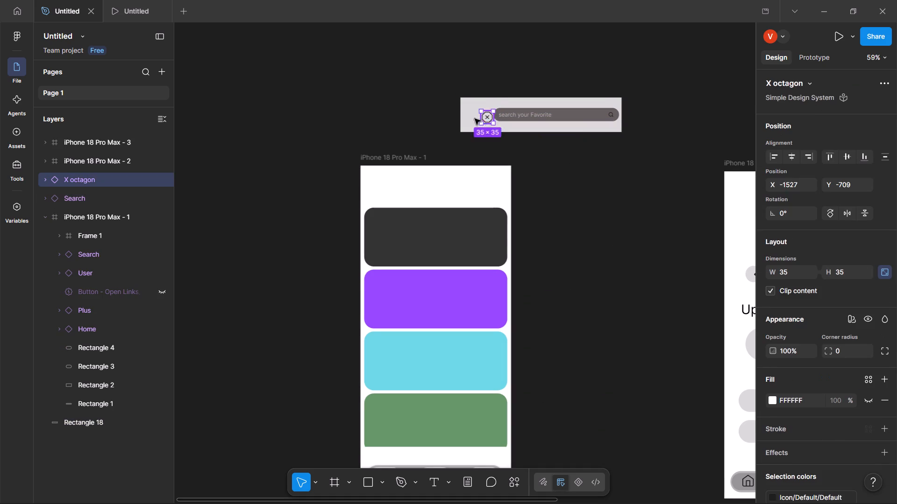
{"action": "left_click_drag", "start_coordinate": [475, 119], "coordinate": [471, 118]}
Set the corner radius of the grey rectangle behind the search bar to 83.
{"action": "left_click", "coordinate": [526, 126]}
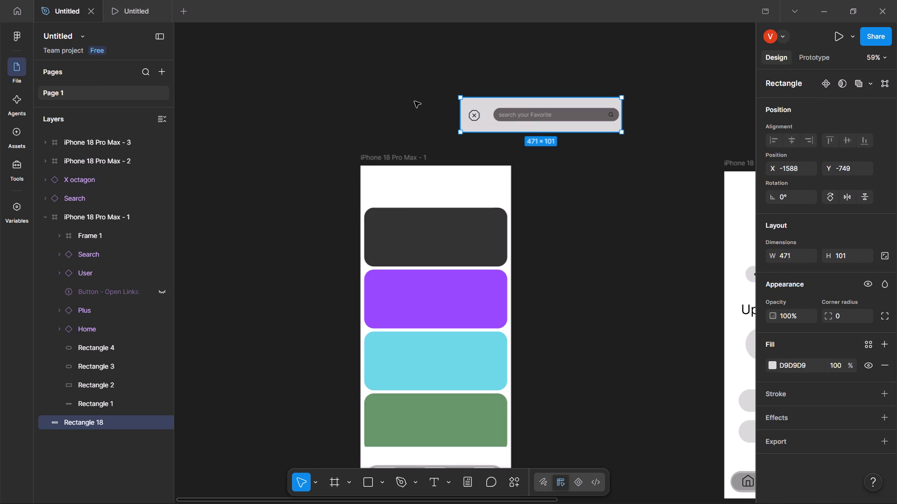
{"action": "left_click", "coordinate": [841, 316]}
{"action": "key", "text": "Up"}
{"action": "key", "text": "Up"}
{"action": "key", "text": "Up"}
{"action": "key", "text": "Up"}
{"action": "key", "text": "Up"}
{"action": "key", "text": "Up"}
{"action": "key", "text": "Up"}
{"action": "key", "text": "Up"}
{"action": "key", "text": "Up"}
{"action": "key", "text": "Up"}
{"action": "key", "text": "Up"}
{"action": "key", "text": "Up"}
{"action": "key", "text": "Up"}
{"action": "key", "text": "Up"}
{"action": "key", "text": "Up"}
{"action": "key", "text": "Up"}
{"action": "key", "text": "Up"}
{"action": "key", "text": "Up"}
{"action": "key", "text": "Up"}
{"action": "key", "text": "Up"}
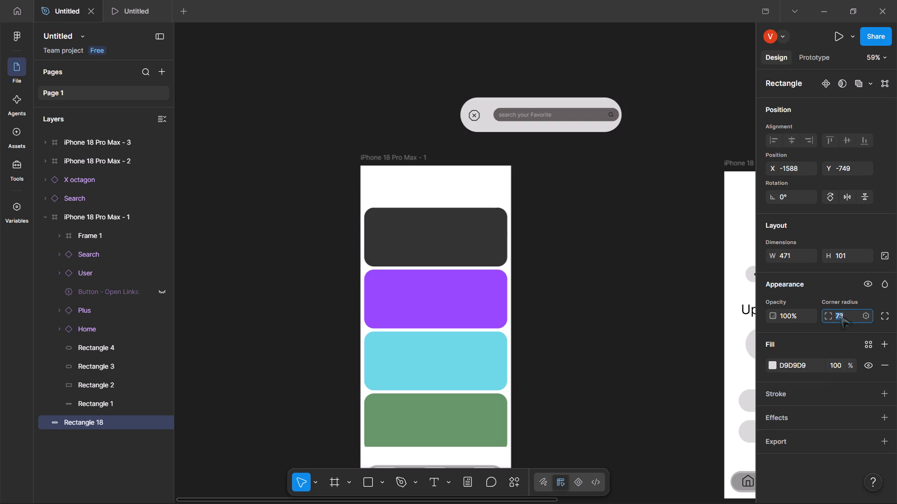
Reduce the height of the grey rounded rectangle to 53.
{"action": "left_click", "coordinate": [857, 257]}
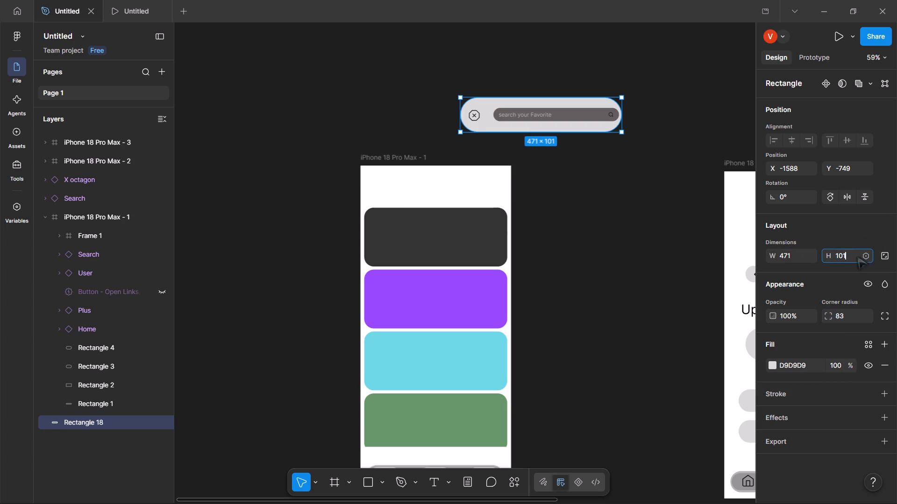
{"action": "key", "text": "Down"}
{"action": "key", "text": "Down"}
{"action": "key", "text": "Down"}
{"action": "key", "text": "Down"}
{"action": "key", "text": "Down"}
{"action": "key", "text": "Down"}
{"action": "key", "text": "Down"}
{"action": "key", "text": "Down"}
{"action": "key", "text": "Down"}
{"action": "key", "text": "Down"}
{"action": "key", "text": "Down"}
{"action": "key", "text": "Down"}
{"action": "key", "text": "Down"}
{"action": "key", "text": "Down"}
{"action": "key", "text": "Down"}
{"action": "key", "text": "Down"}
{"action": "key", "text": "Down"}
{"action": "key", "text": "Down"}
{"action": "key", "text": "Down"}
{"action": "key", "text": "Down"}
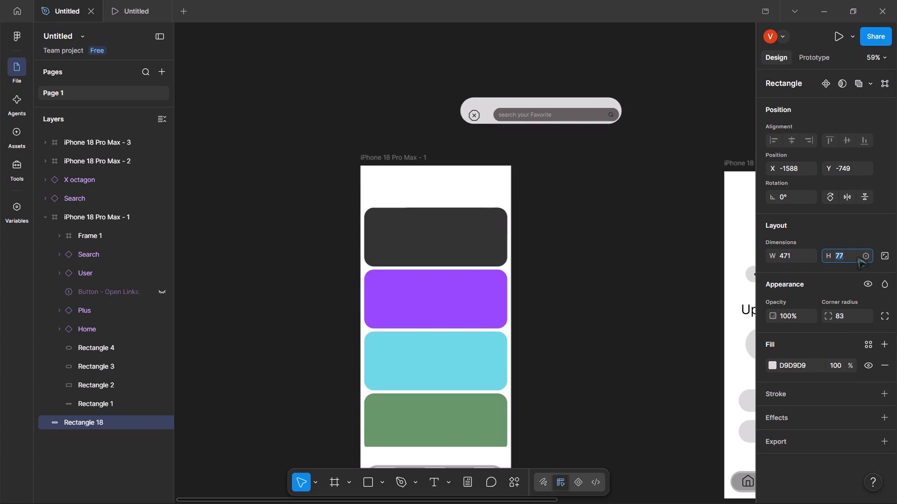
{"action": "key", "text": "Down"}
{"action": "key", "text": "Down"}
{"action": "key", "text": "Down"}
{"action": "key", "text": "Down"}
{"action": "key", "text": "Down"}
{"action": "key", "text": "Down"}
{"action": "key", "text": "Down"}
{"action": "key", "text": "Down"}
{"action": "key", "text": "Down"}
{"action": "key", "text": "Down"}
{"action": "key", "text": "Down"}
{"action": "key", "text": "Down"}
{"action": "key", "text": "Down"}
{"action": "key", "text": "Down"}
{"action": "key", "text": "Down"}
{"action": "key", "text": "Down"}
{"action": "key", "text": "Down"}
{"action": "key", "text": "Down"}
{"action": "key", "text": "Down"}
{"action": "key", "text": "Down"}
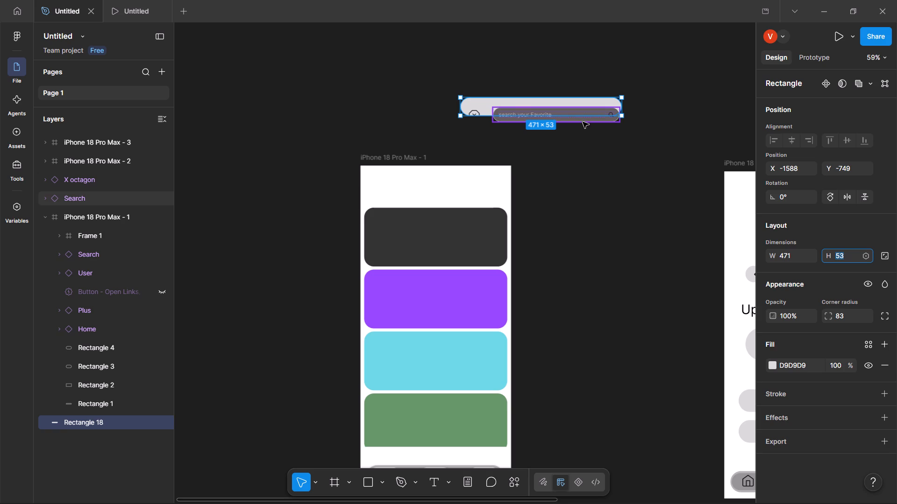
Move the search bar and the X octagon icon up so both sit centred vertically on the slimmer grey rectangle.
{"action": "left_click_drag", "start_coordinate": [583, 122], "coordinate": [582, 114]}
{"action": "left_click_drag", "start_coordinate": [470, 111], "coordinate": [468, 102]}
{"action": "left_click", "coordinate": [412, 84]}
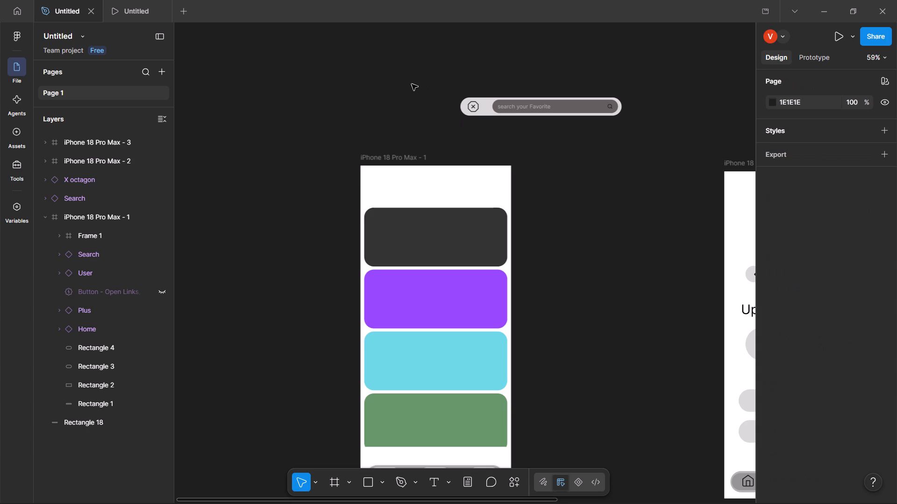
{"action": "left_click", "coordinate": [562, 146]}
Search the asset libraries for "search" and place the 48 × 48 Search icon in the upper-right corner of iPhone 18 Pro Max - 1.
{"action": "left_click", "coordinate": [9, 144]}
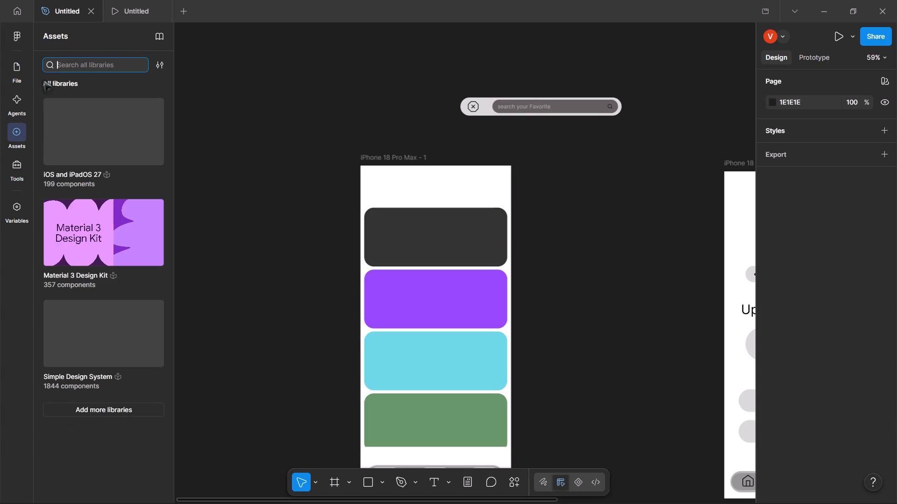
{"action": "type", "text": "searc"}
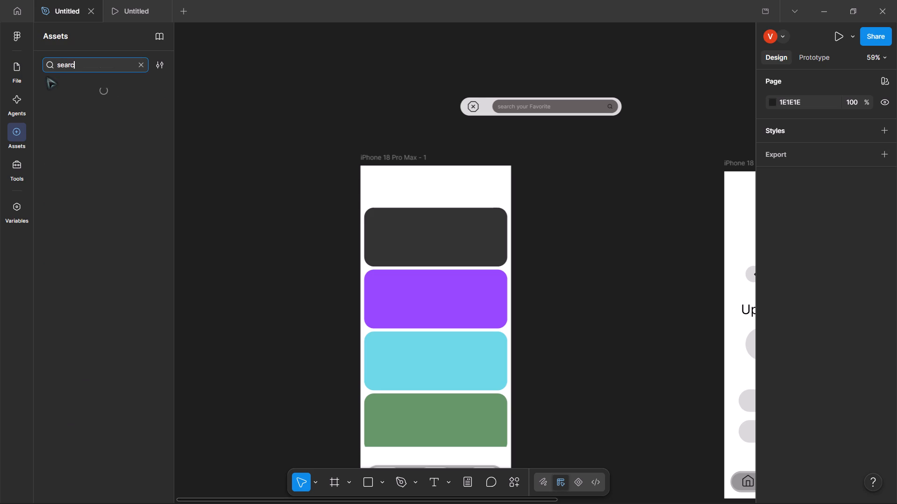
{"action": "key", "text": "h"}
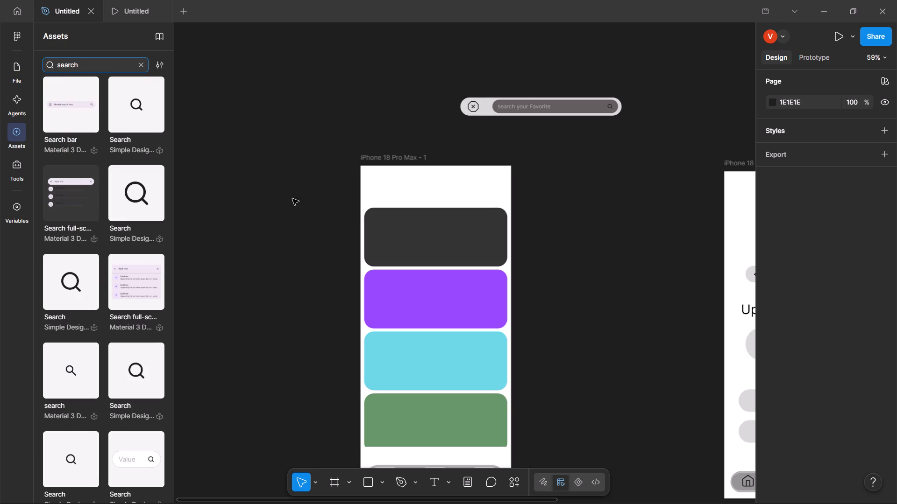
{"action": "left_click_drag", "start_coordinate": [149, 172], "coordinate": [302, 178]}
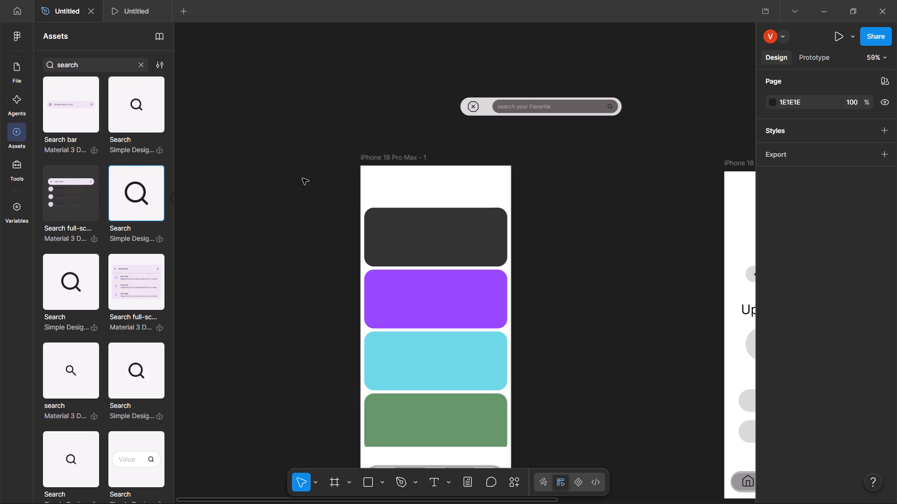
{"action": "left_click_drag", "start_coordinate": [302, 178], "coordinate": [501, 168]}
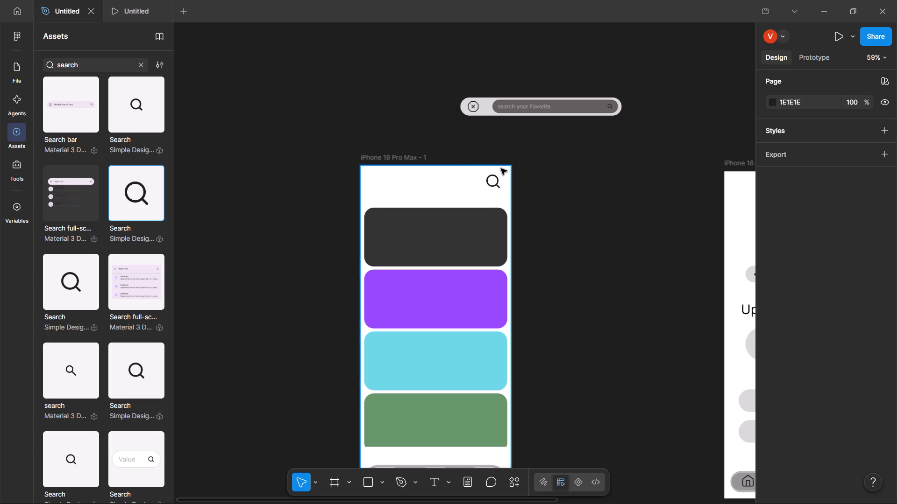
{"action": "left_click_drag", "start_coordinate": [501, 168], "coordinate": [503, 168]}
{"action": "left_click", "coordinate": [624, 206]}
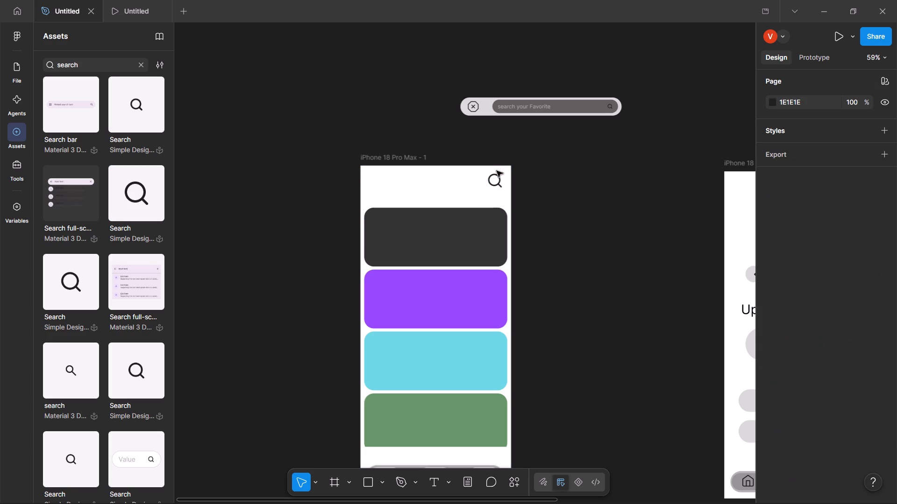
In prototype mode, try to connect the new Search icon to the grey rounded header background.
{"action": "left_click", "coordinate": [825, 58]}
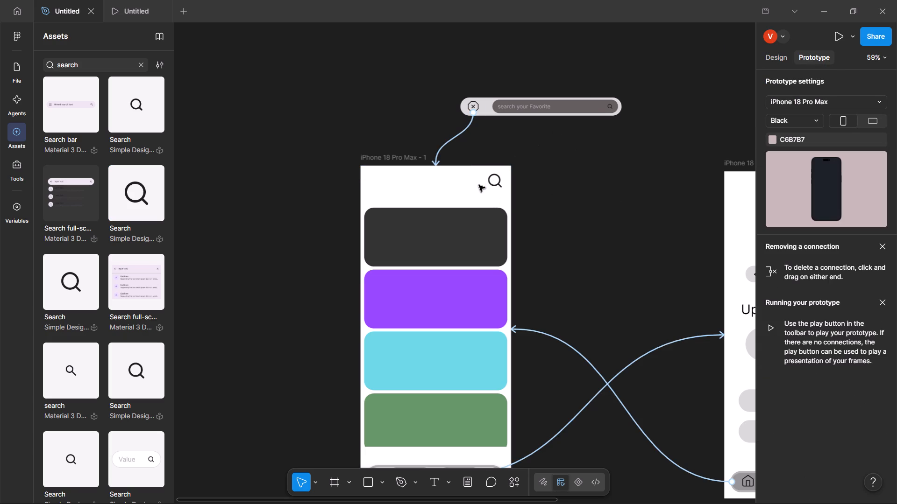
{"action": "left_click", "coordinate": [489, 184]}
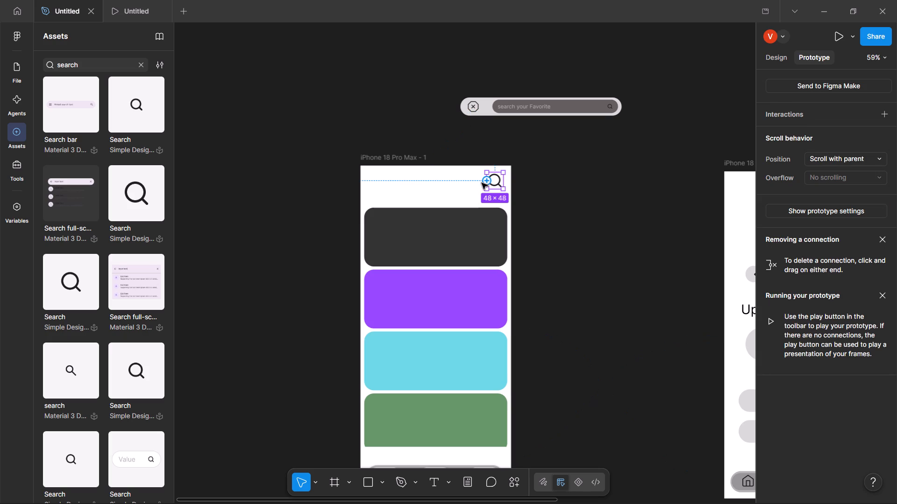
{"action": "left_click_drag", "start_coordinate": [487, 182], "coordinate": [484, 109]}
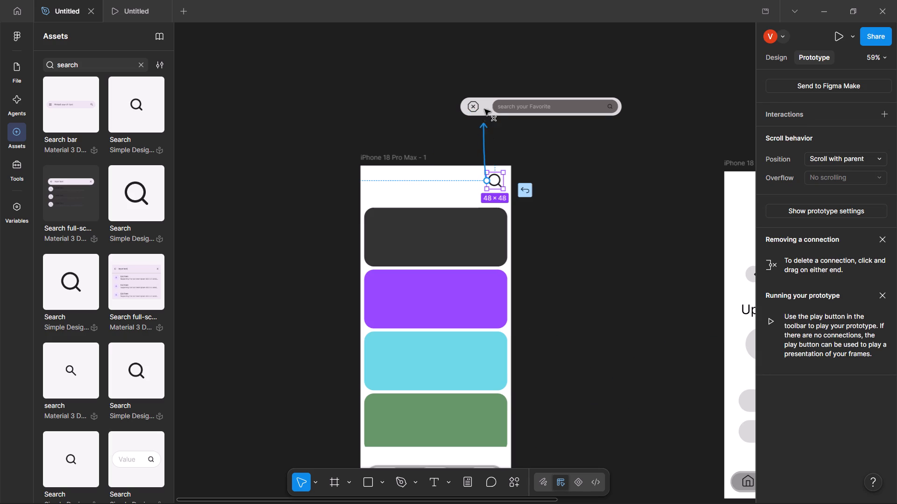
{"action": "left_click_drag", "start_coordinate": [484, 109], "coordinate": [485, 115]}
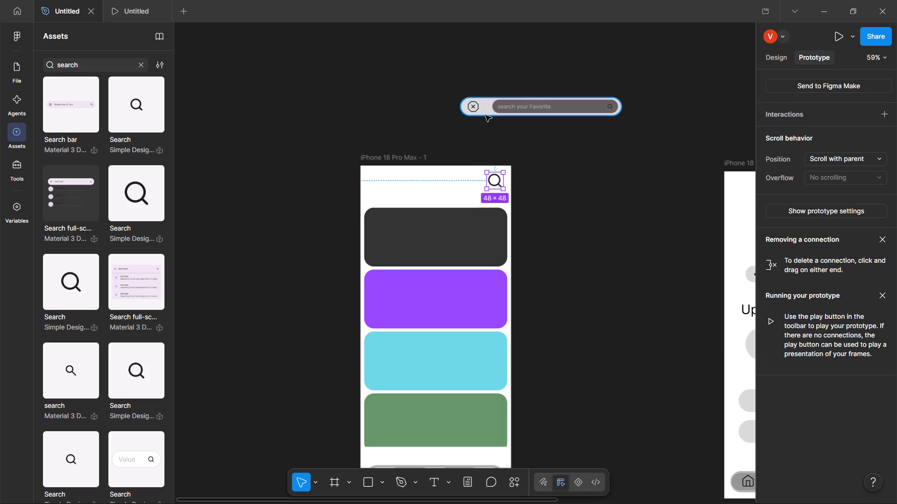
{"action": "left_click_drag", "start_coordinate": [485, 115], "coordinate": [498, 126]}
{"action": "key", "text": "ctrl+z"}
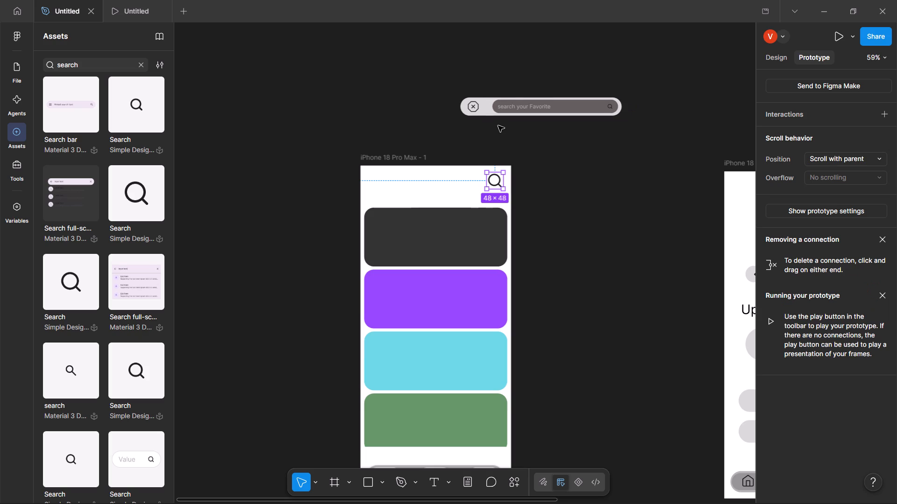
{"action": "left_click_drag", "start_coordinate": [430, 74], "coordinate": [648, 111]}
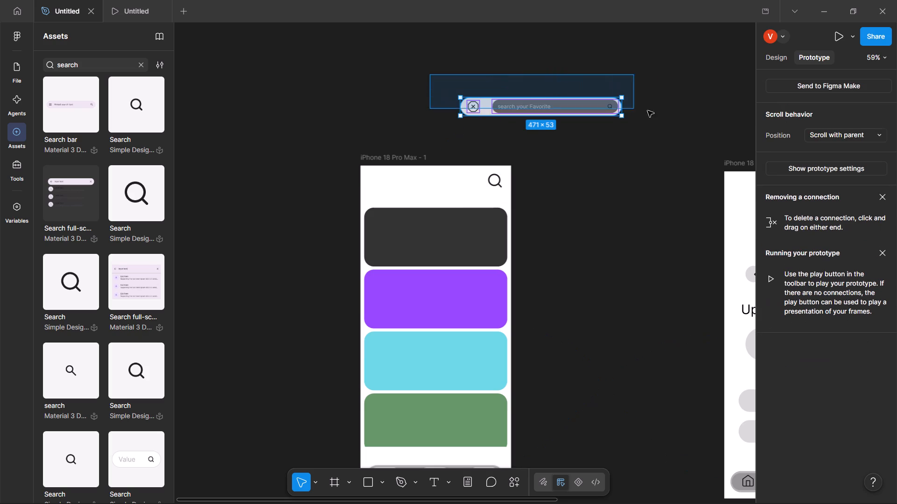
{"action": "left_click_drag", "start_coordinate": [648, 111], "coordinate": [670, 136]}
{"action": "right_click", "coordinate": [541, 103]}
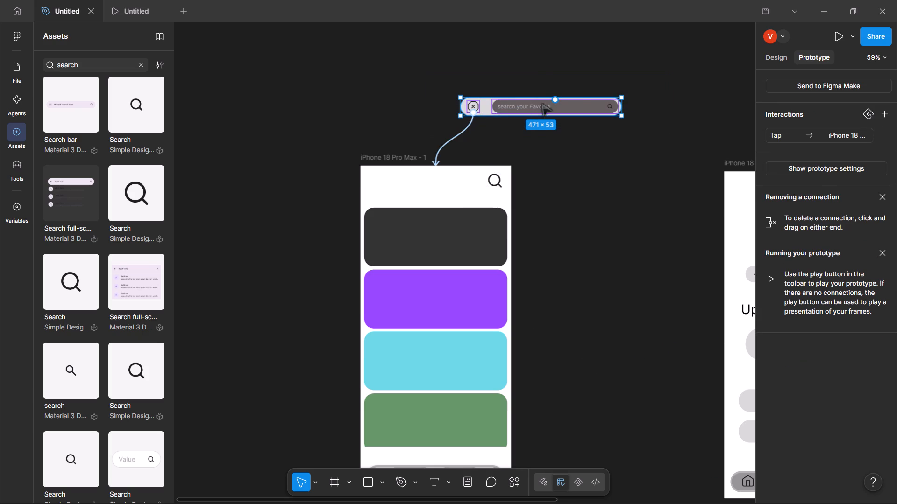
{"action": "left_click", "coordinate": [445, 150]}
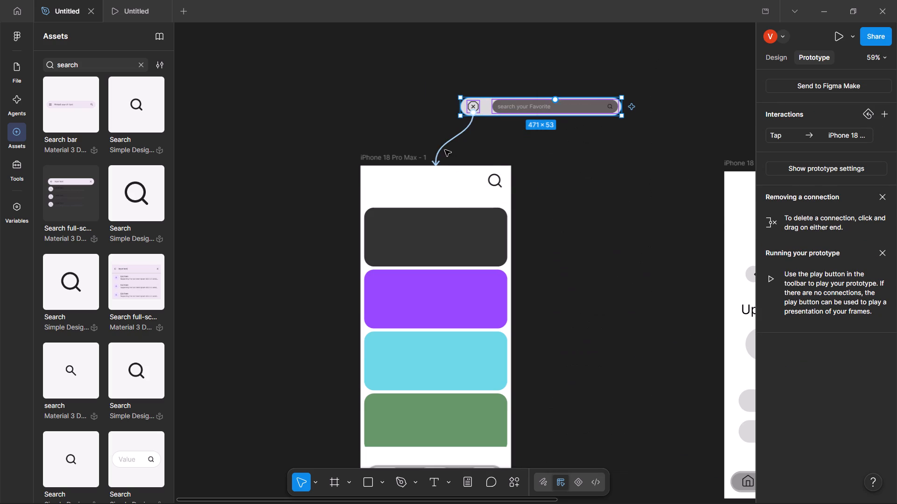
Delete the prototype connection from the X octagon icon to iPhone 18 Pro Max - 1.
{"action": "left_click", "coordinate": [441, 148]}
{"action": "key", "text": "BackSpace"}
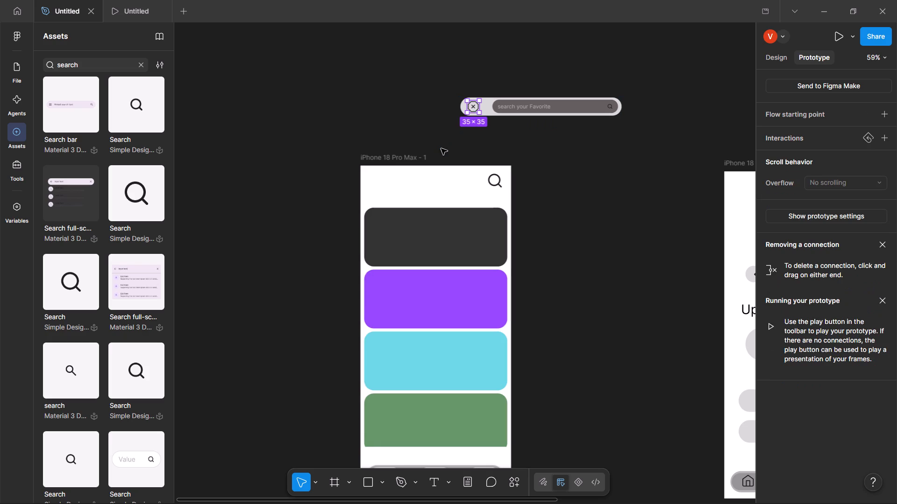
{"action": "left_click", "coordinate": [525, 137]}
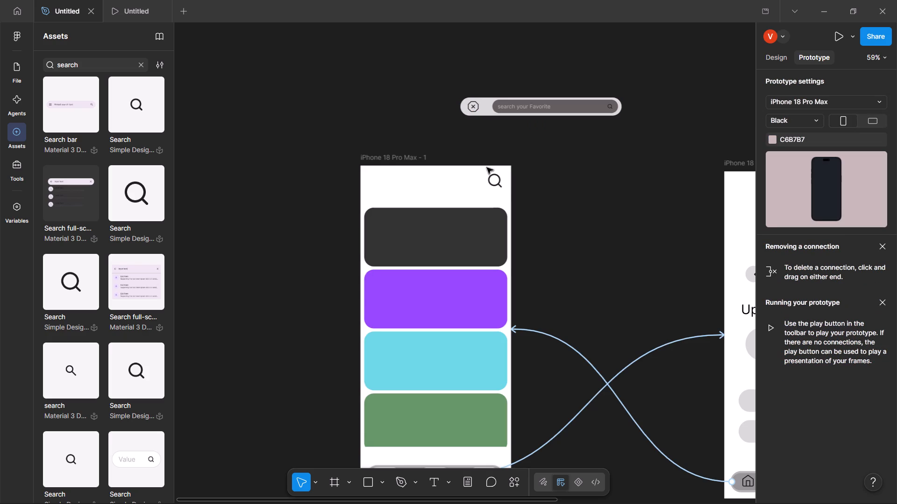
Connect the new Search icon to the search bar with an On tap, Navigate to interaction and Instant animation.
{"action": "left_click", "coordinate": [497, 185]}
{"action": "left_click_drag", "start_coordinate": [497, 172], "coordinate": [494, 159]}
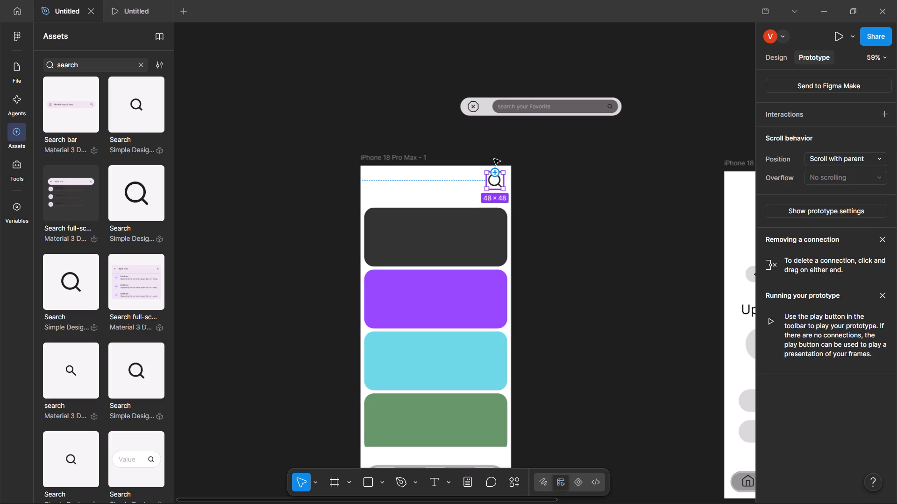
{"action": "left_click_drag", "start_coordinate": [494, 159], "coordinate": [501, 108]}
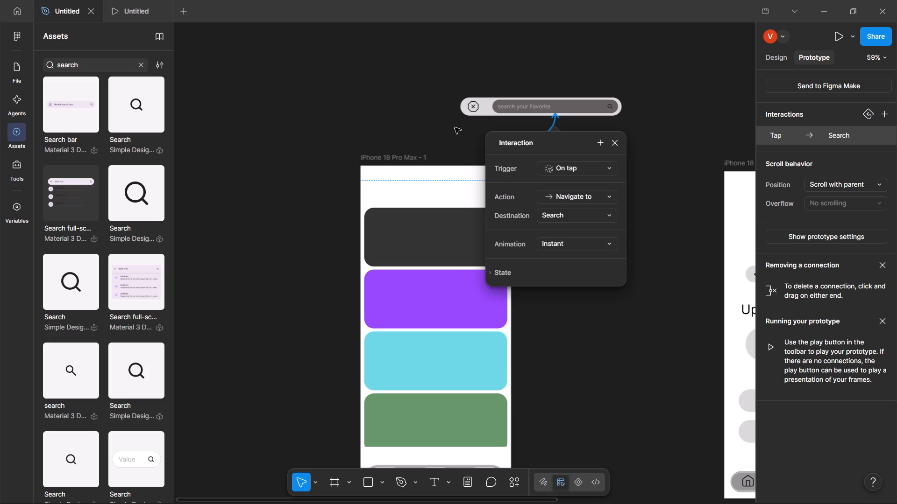
{"action": "left_click", "coordinate": [612, 142]}
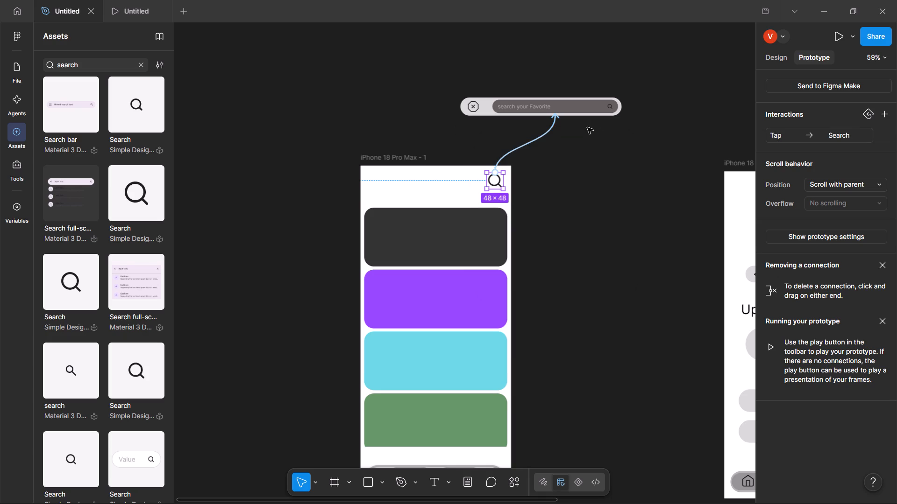
{"action": "left_click", "coordinate": [575, 157]}
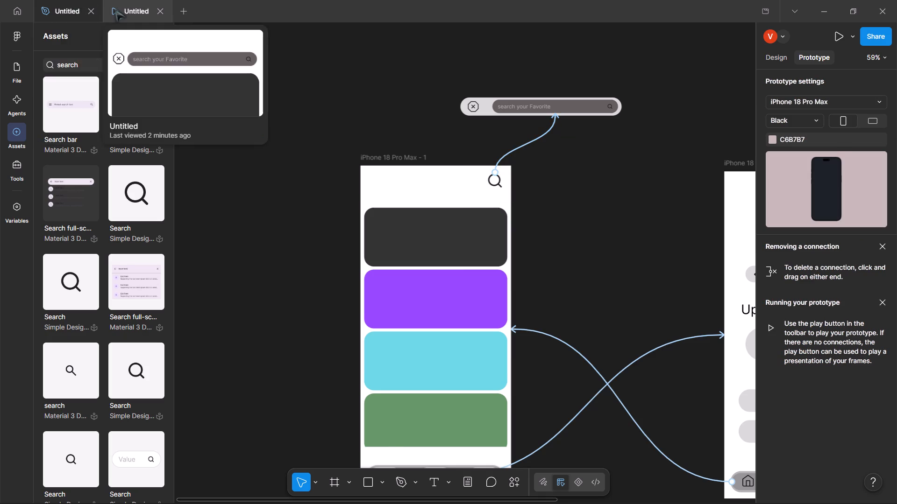
Test the Search icon's tap interaction in the running prototype and return to the design file.
{"action": "left_click", "coordinate": [115, 9]}
{"action": "left_click", "coordinate": [523, 82]}
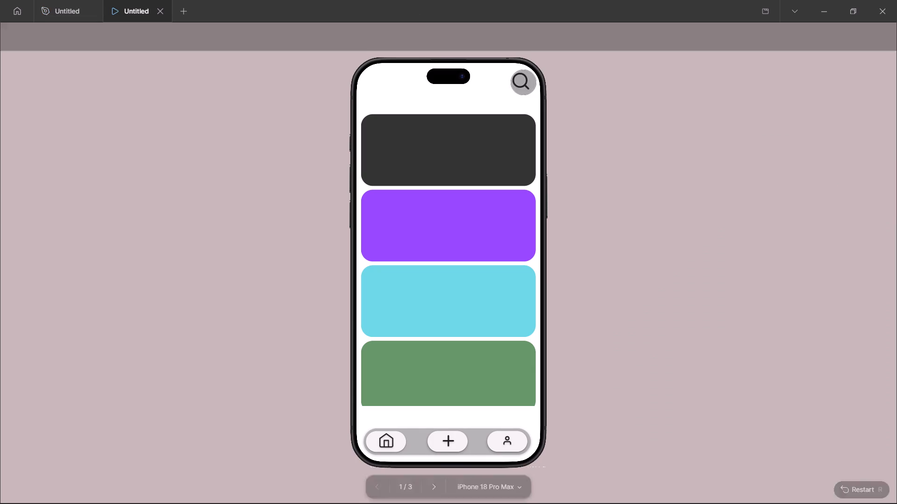
{"action": "scroll", "coordinate": [469, 148], "scroll_direction": "up", "scroll_amount": 1}
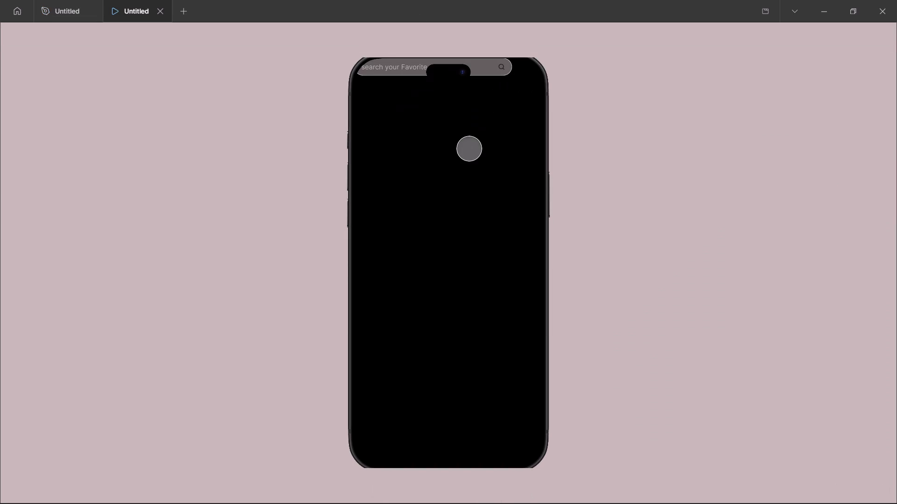
{"action": "scroll", "coordinate": [469, 148], "scroll_direction": "up", "scroll_amount": 1}
{"action": "left_click", "coordinate": [58, 6]}
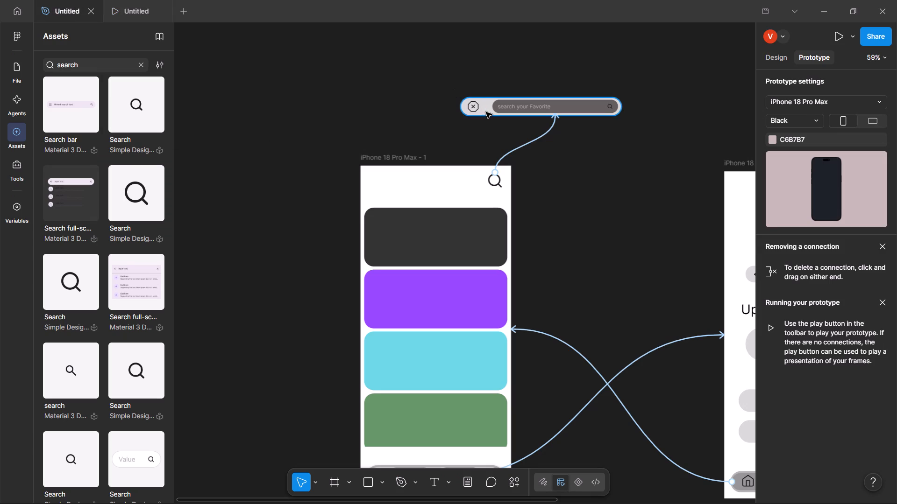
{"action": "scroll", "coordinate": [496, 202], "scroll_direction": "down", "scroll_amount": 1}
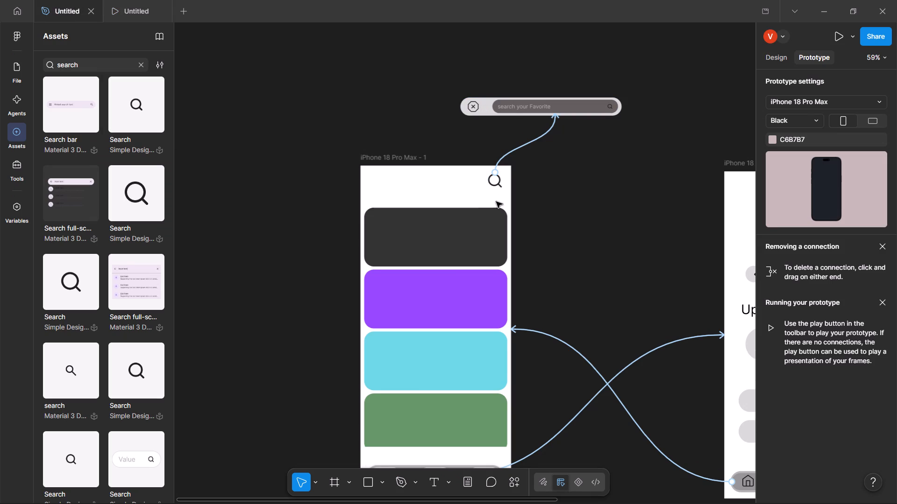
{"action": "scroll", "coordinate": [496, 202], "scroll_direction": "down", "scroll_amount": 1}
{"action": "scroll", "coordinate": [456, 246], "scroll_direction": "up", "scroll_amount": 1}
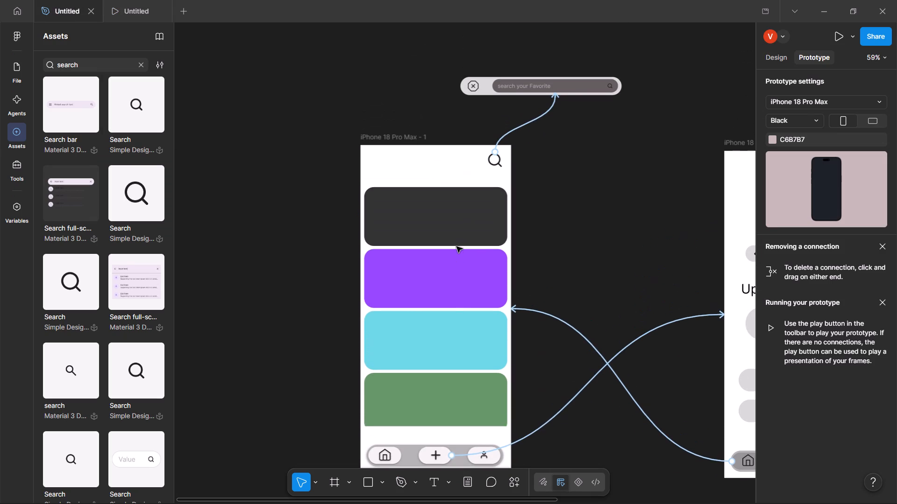
Duplicate the iPhone 18 Pro Max - 1 frame, placing the copy directly beside the original.
{"action": "left_click", "coordinate": [410, 134]}
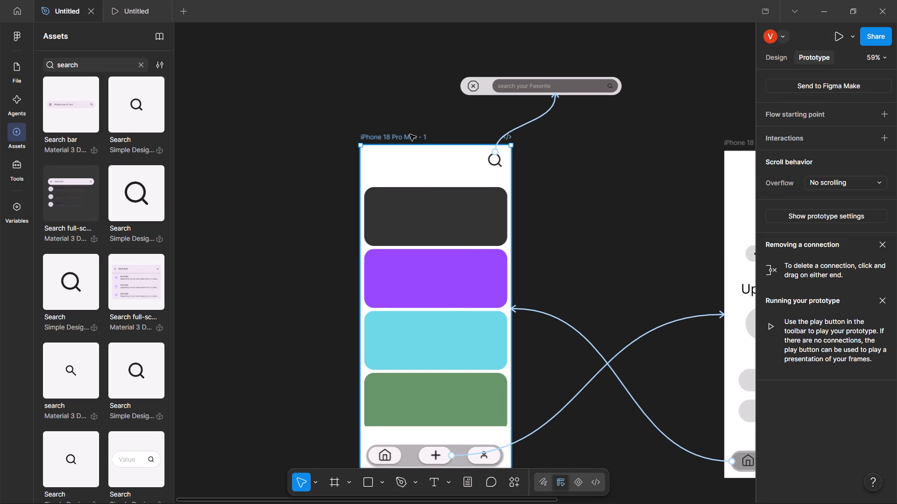
{"action": "key", "text": "ctrl+c"}
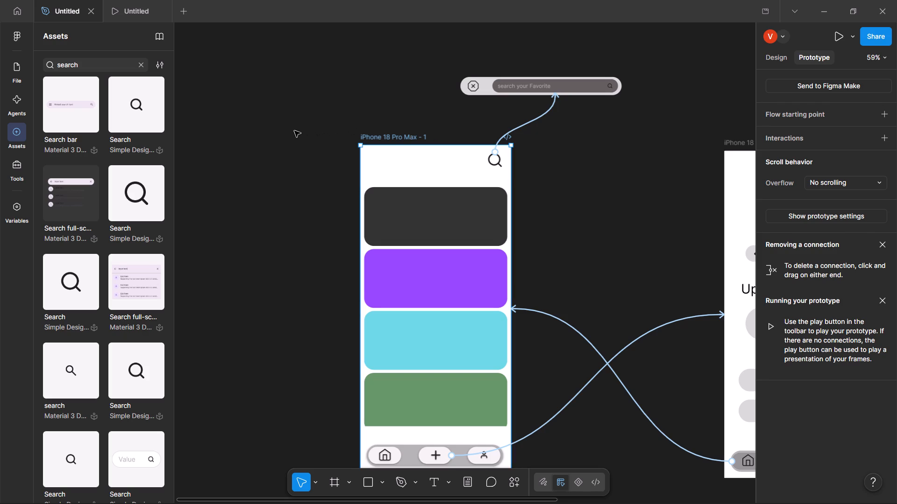
{"action": "left_click", "coordinate": [294, 131]}
{"action": "key", "text": "ctrl+v"}
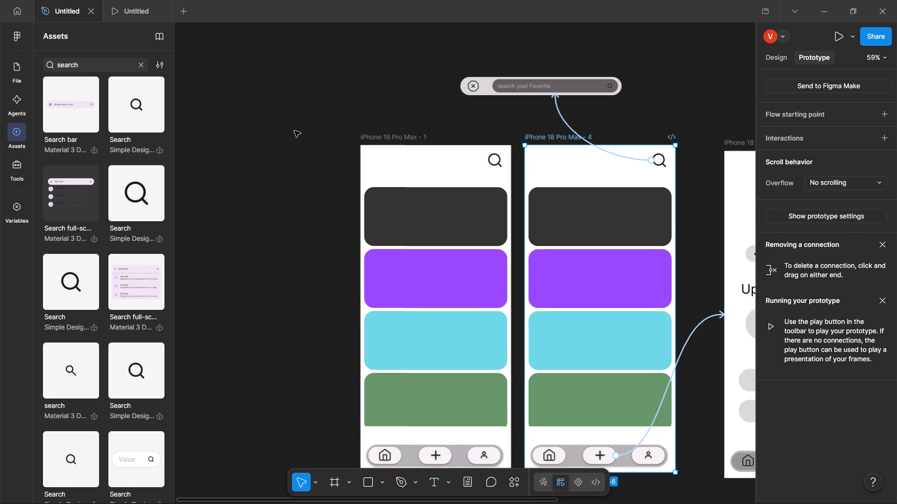
{"action": "left_click", "coordinate": [463, 147]}
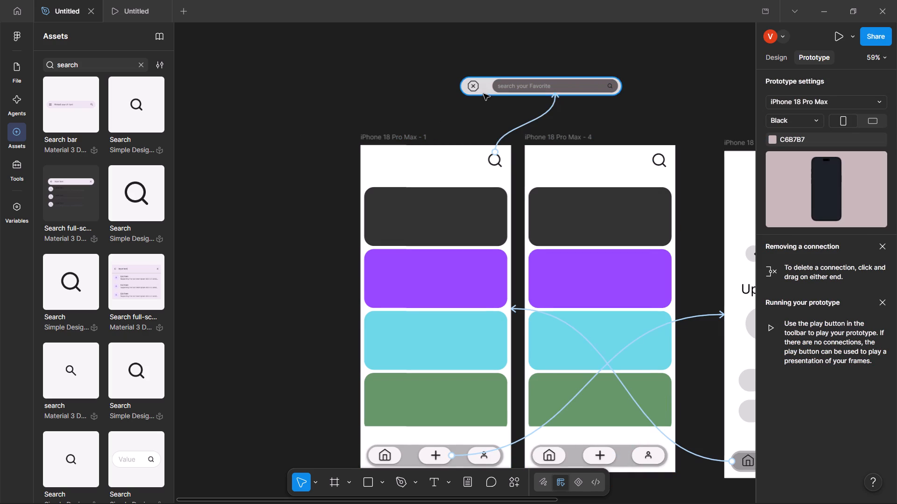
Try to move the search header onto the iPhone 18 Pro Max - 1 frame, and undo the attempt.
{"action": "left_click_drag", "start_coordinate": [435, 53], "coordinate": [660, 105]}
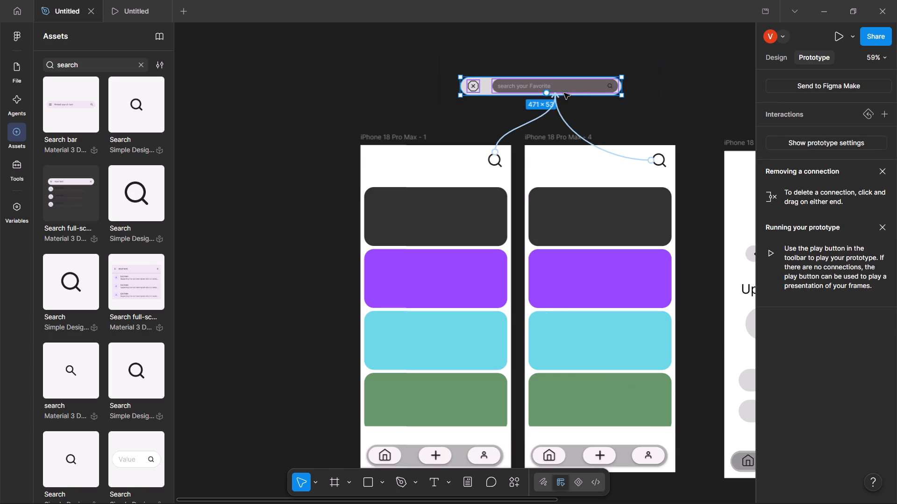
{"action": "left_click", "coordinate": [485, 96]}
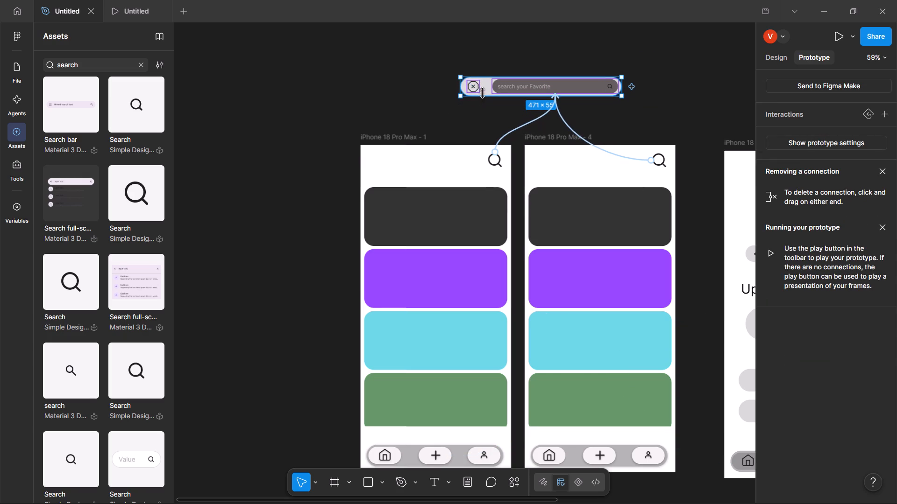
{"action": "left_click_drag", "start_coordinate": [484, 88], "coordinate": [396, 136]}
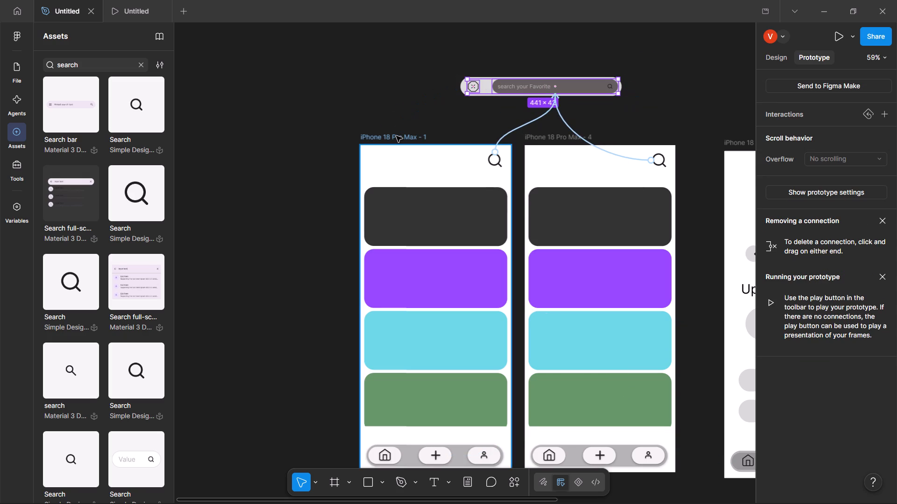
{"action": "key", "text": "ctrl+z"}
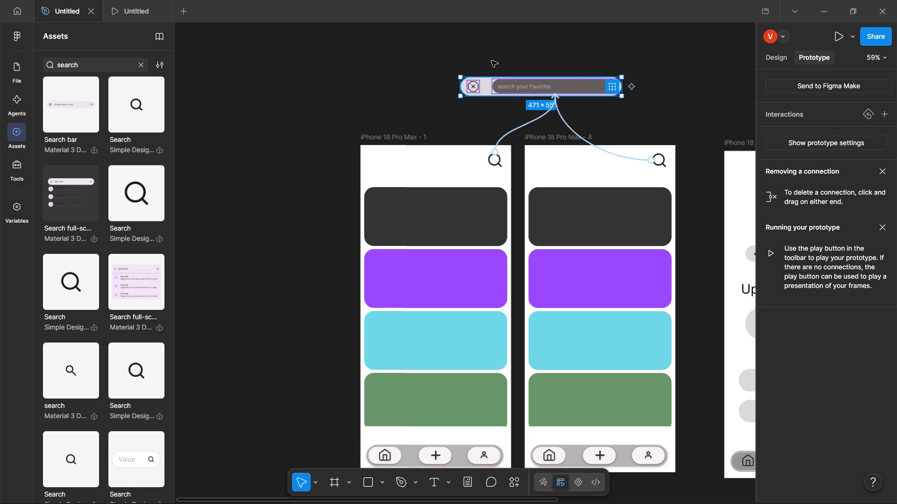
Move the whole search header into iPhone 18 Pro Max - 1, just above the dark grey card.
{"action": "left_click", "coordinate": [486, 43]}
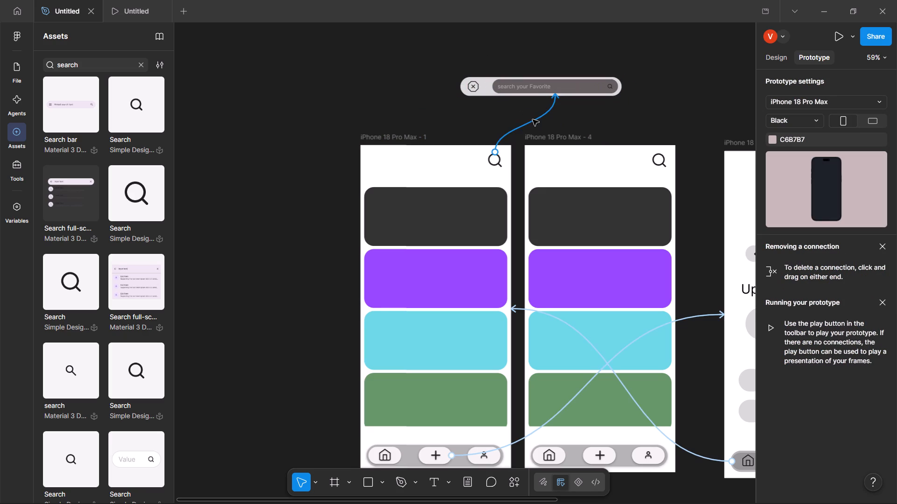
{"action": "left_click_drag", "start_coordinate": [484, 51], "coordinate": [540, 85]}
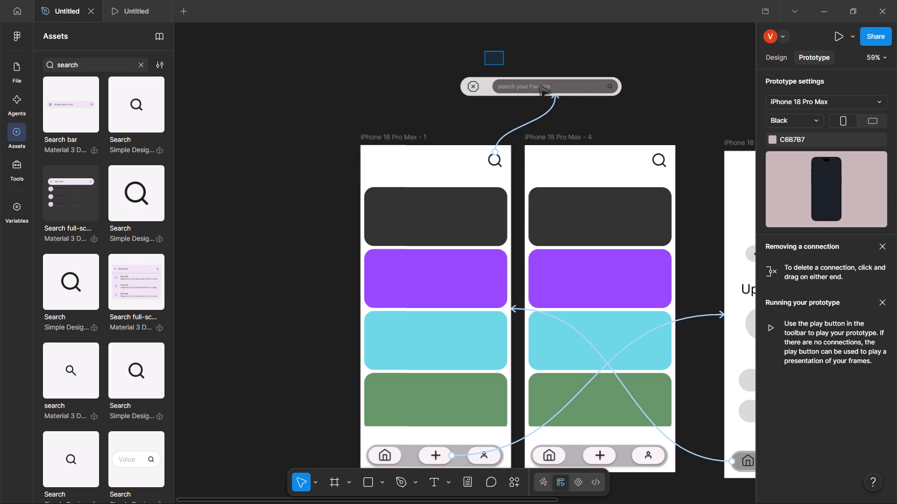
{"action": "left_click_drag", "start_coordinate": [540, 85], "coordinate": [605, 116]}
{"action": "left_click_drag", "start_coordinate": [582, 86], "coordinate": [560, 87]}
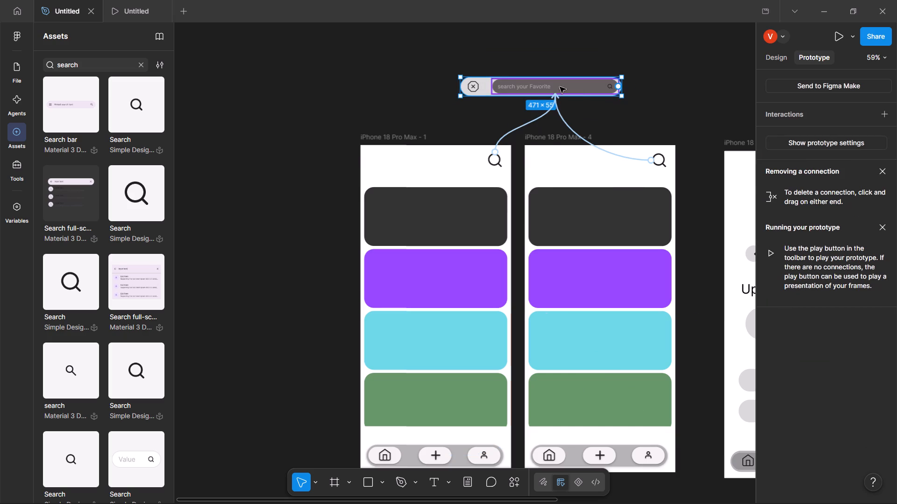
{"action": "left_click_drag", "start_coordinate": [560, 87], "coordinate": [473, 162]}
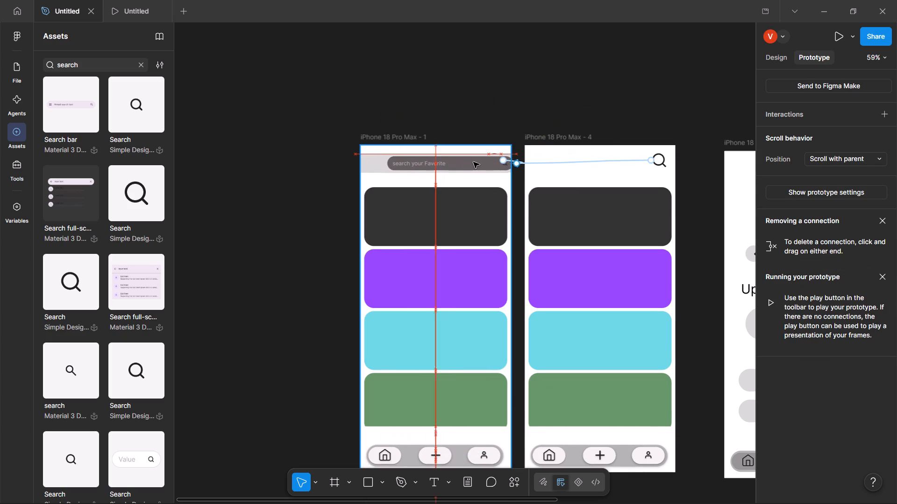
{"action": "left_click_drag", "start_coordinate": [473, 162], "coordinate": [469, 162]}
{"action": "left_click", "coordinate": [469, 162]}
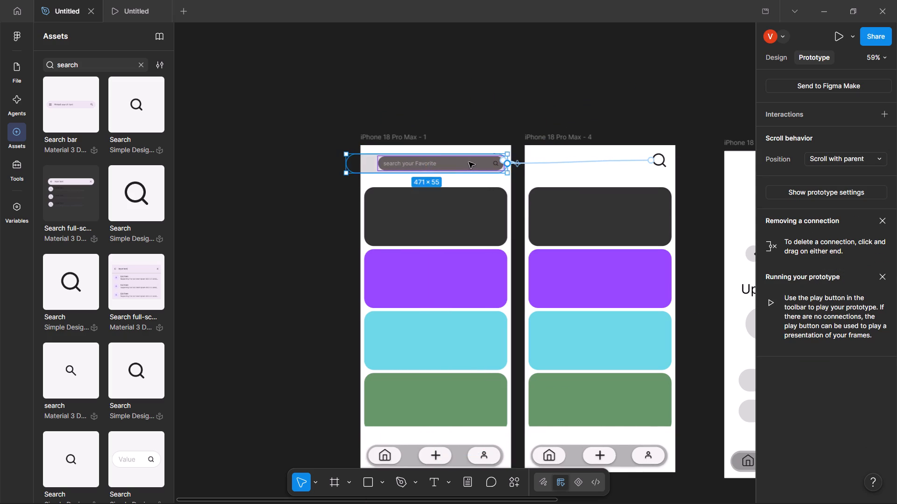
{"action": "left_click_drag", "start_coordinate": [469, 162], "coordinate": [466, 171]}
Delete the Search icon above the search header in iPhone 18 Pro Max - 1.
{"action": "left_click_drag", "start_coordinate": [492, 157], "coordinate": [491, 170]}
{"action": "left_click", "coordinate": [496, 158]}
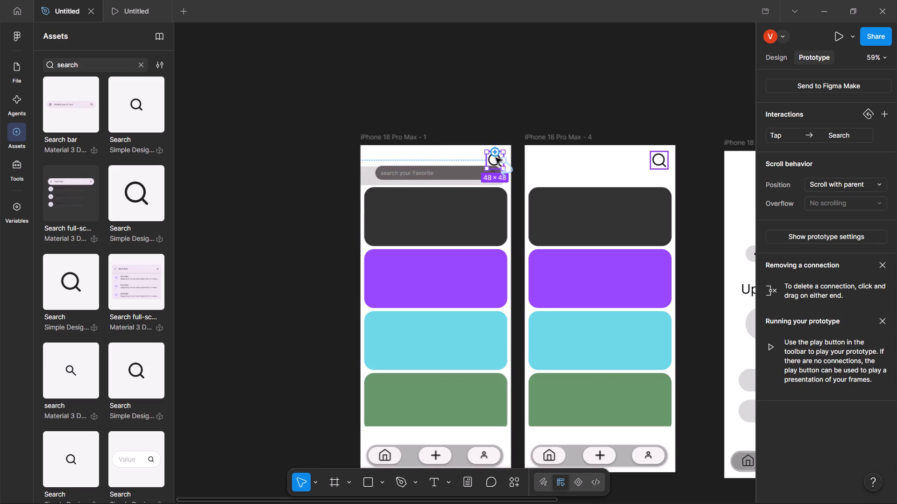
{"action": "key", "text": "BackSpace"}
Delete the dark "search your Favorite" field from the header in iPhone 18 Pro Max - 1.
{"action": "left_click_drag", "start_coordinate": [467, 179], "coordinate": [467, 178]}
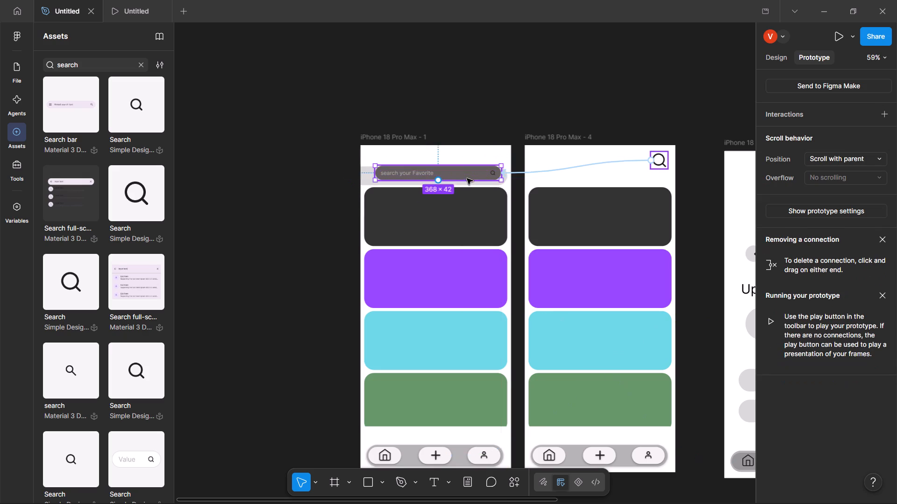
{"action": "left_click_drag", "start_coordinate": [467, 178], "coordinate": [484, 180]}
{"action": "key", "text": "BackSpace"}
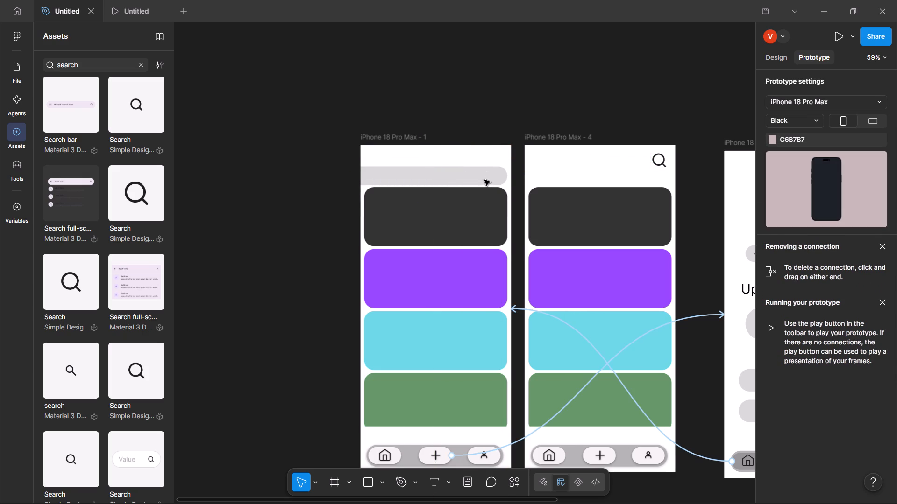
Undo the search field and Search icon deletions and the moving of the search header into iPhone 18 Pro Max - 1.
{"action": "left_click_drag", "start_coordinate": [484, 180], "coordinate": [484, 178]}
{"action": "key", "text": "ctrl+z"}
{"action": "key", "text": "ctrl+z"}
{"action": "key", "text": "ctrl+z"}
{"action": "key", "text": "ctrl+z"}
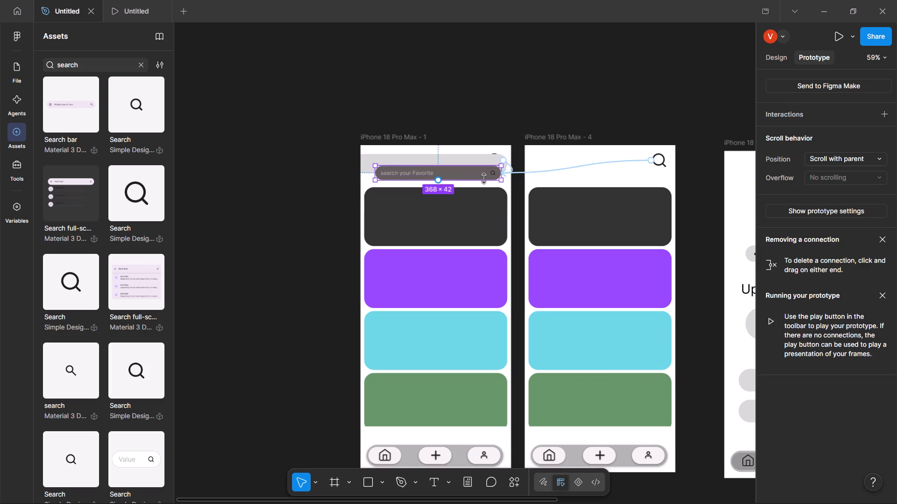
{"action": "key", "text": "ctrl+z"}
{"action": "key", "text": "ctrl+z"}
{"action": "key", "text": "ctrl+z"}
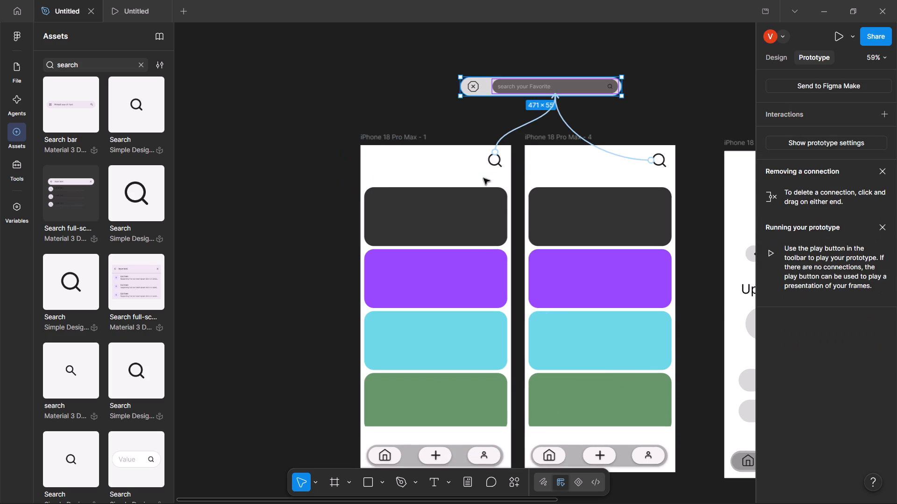
Delete the Search icon from the iPhone 18 Pro Max - 1 frame.
{"action": "left_click", "coordinate": [485, 165]}
{"action": "key", "text": "BackSpace"}
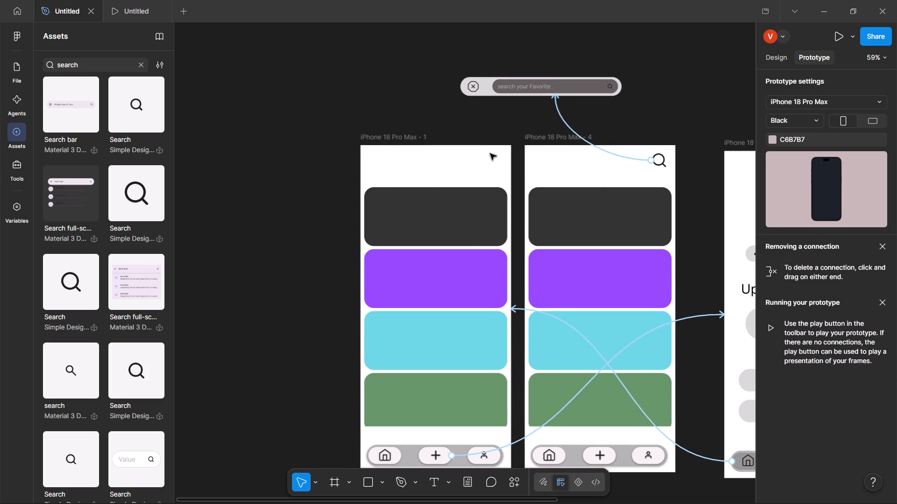
Move the iPhone 18 Pro Max - 4 frame slightly farther from iPhone 18 Pro Max - 1, below the search header.
{"action": "scroll", "coordinate": [490, 154], "scroll_direction": "down", "scroll_amount": 1}
{"action": "scroll", "coordinate": [490, 154], "scroll_direction": "left", "scroll_amount": 1}
{"action": "scroll", "coordinate": [490, 154], "scroll_direction": "up", "scroll_amount": 1}
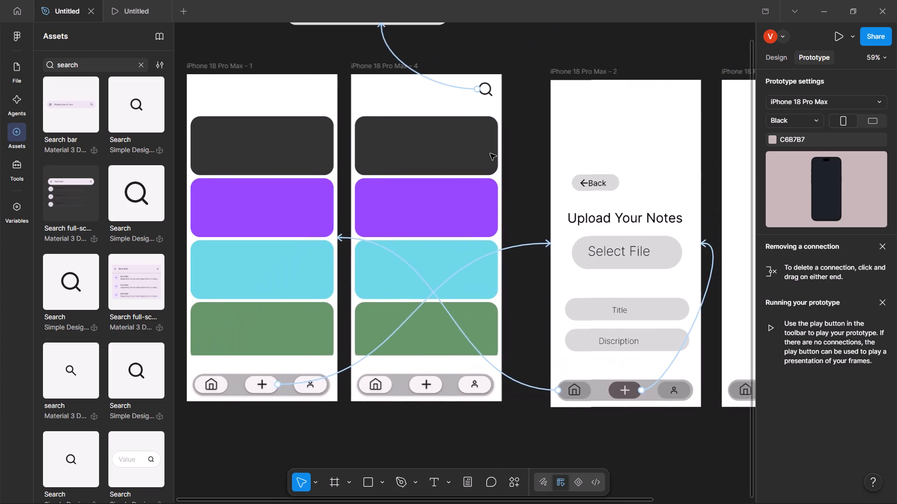
{"action": "scroll", "coordinate": [490, 154], "scroll_direction": "up", "scroll_amount": 1}
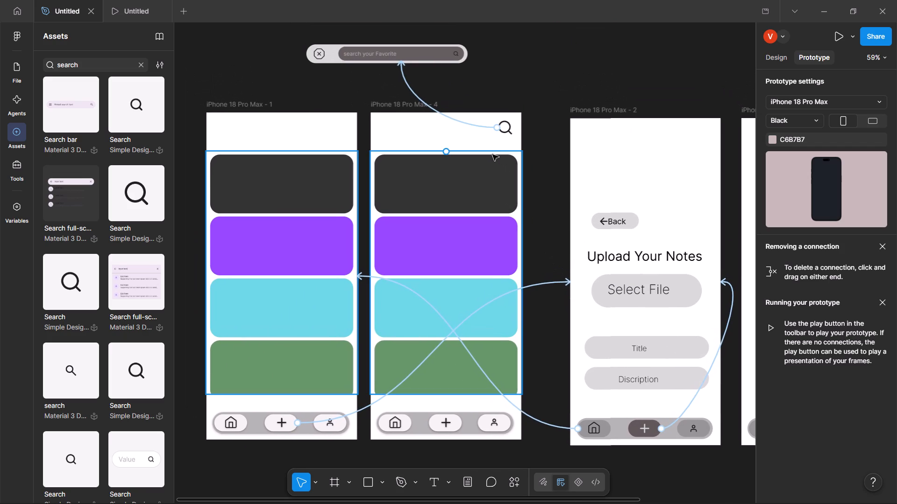
{"action": "scroll", "coordinate": [497, 192], "scroll_direction": "right", "scroll_amount": 1}
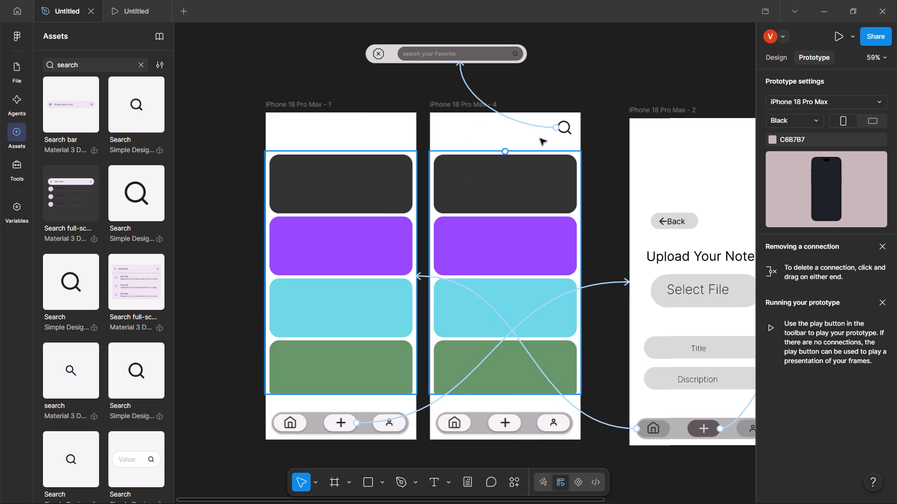
{"action": "left_click_drag", "start_coordinate": [553, 119], "coordinate": [603, 56]}
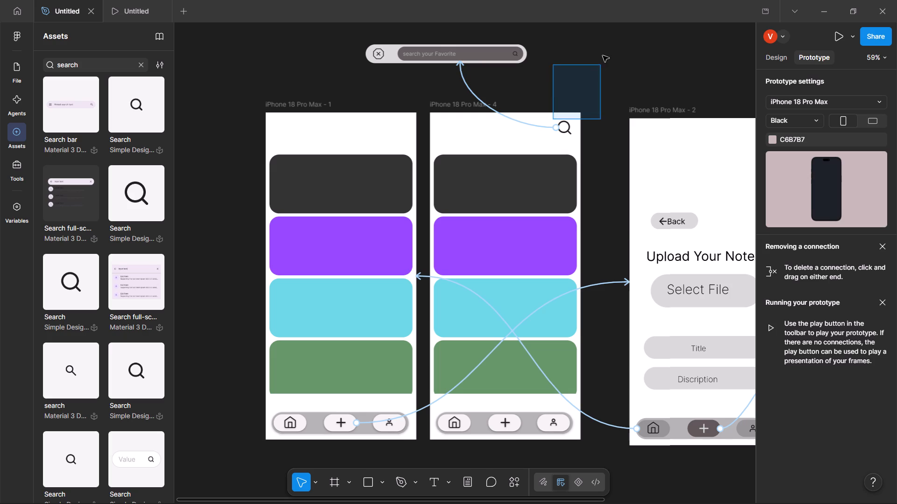
{"action": "left_click_drag", "start_coordinate": [603, 56], "coordinate": [585, 65]}
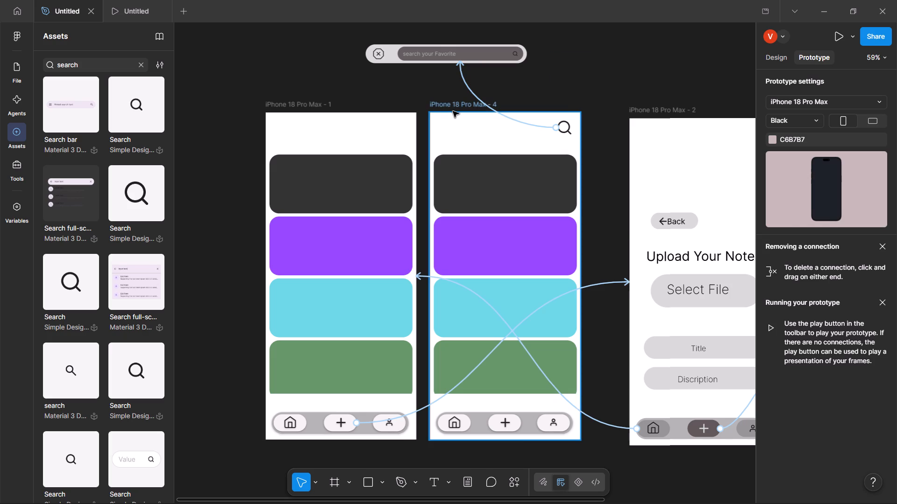
{"action": "left_click_drag", "start_coordinate": [453, 111], "coordinate": [457, 154]}
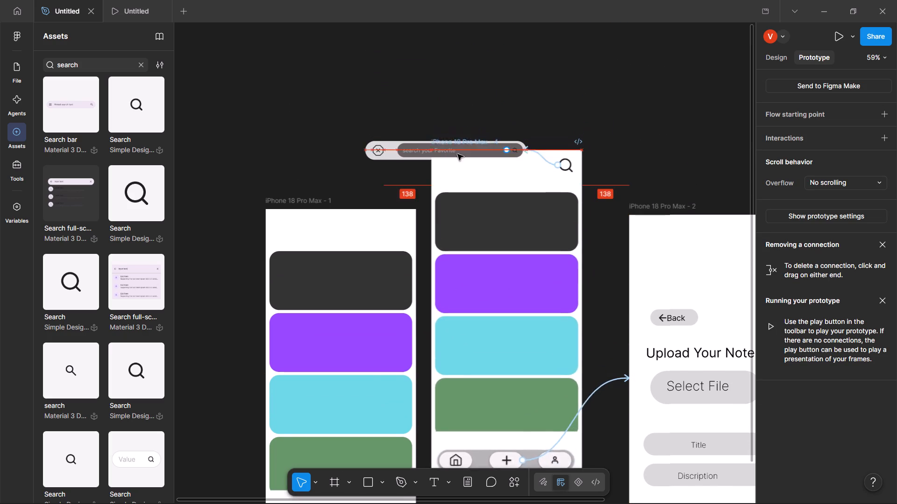
{"action": "left_click_drag", "start_coordinate": [457, 154], "coordinate": [460, 199]}
{"action": "scroll", "coordinate": [460, 199], "scroll_direction": "down", "scroll_amount": 2}
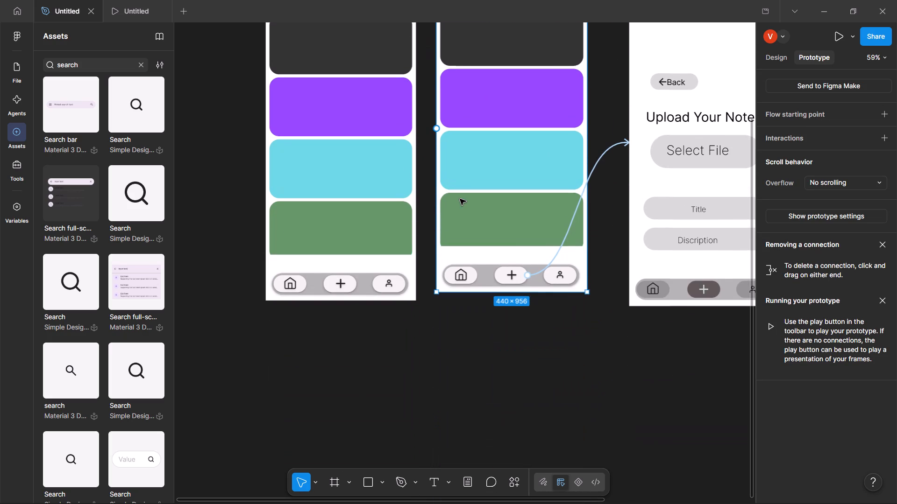
{"action": "scroll", "coordinate": [422, 322], "scroll_direction": "up", "scroll_amount": 2}
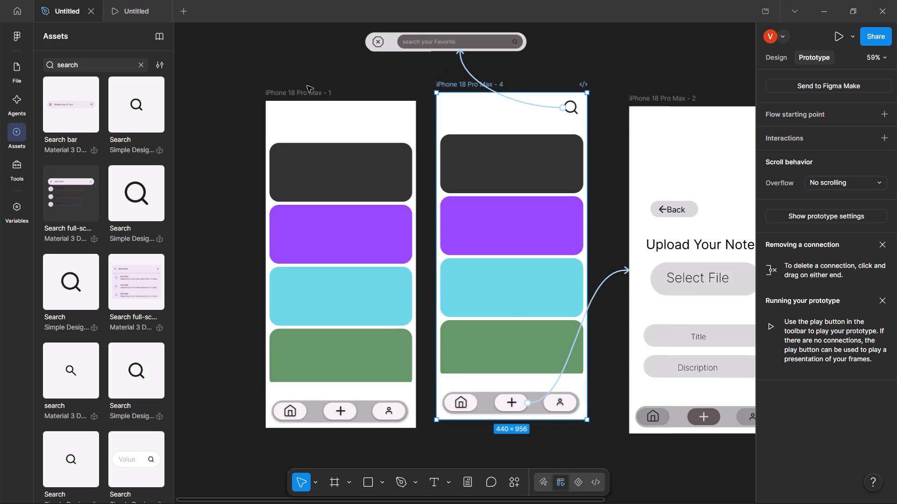
Link the upload screen's Back button to the iPhone 18 Pro Max - 1 frame with an on-tap Navigate to interaction.
{"action": "left_click", "coordinate": [312, 101]}
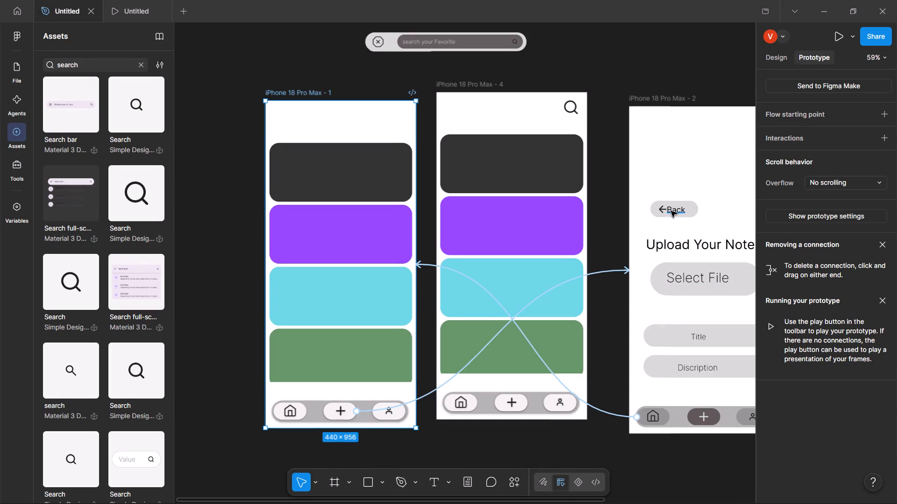
{"action": "left_click", "coordinate": [779, 59]}
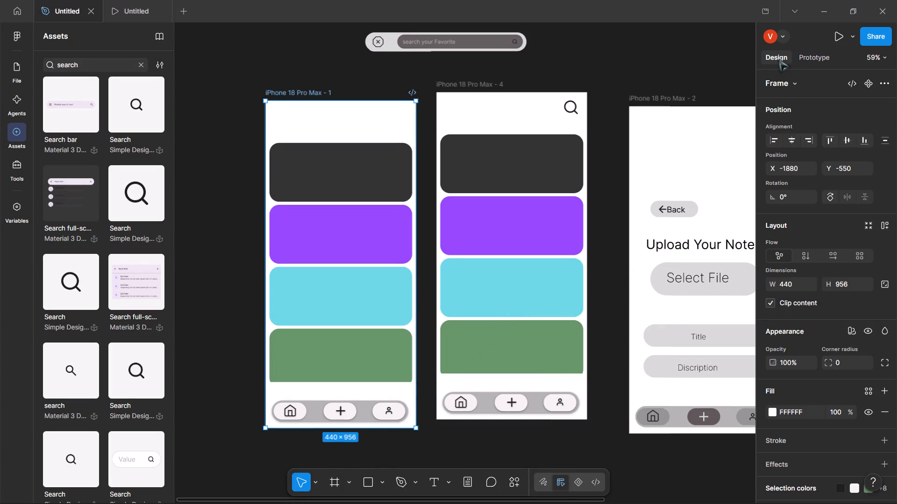
{"action": "left_click", "coordinate": [795, 55]}
{"action": "left_click", "coordinate": [697, 215]}
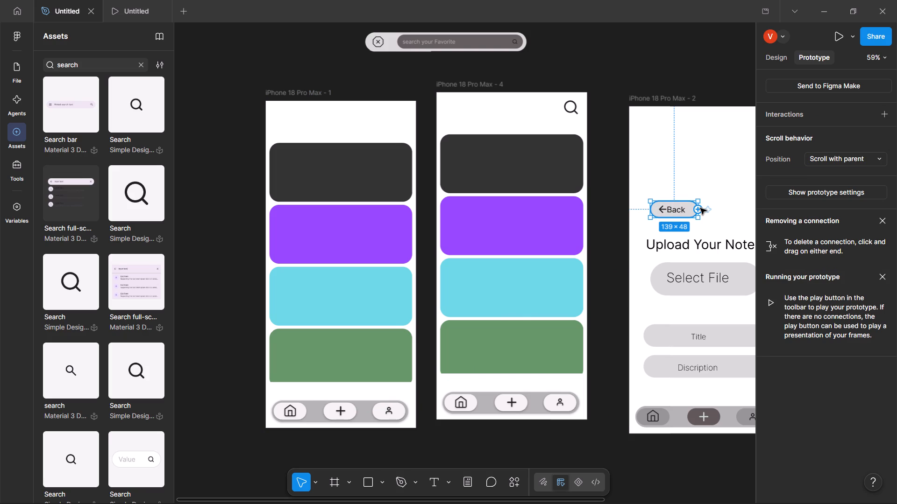
{"action": "left_click_drag", "start_coordinate": [700, 209], "coordinate": [454, 327]}
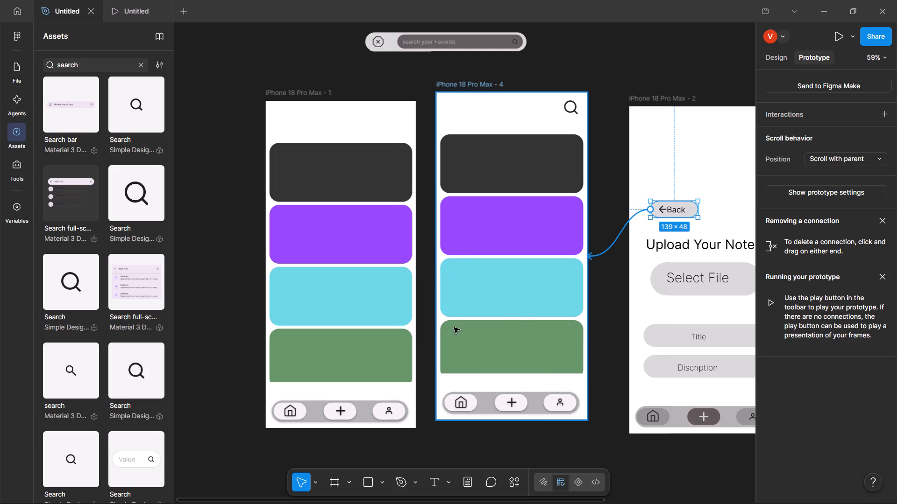
{"action": "left_click_drag", "start_coordinate": [454, 327], "coordinate": [262, 419]}
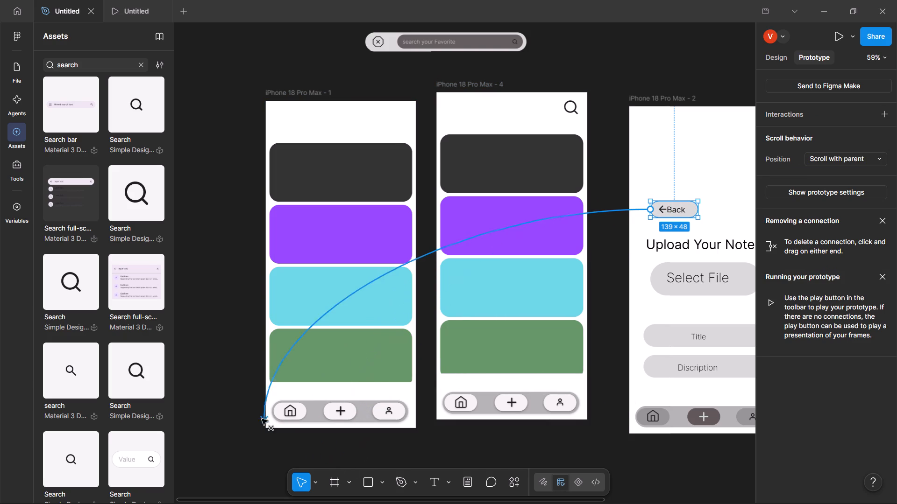
{"action": "left_click_drag", "start_coordinate": [262, 419], "coordinate": [276, 405]}
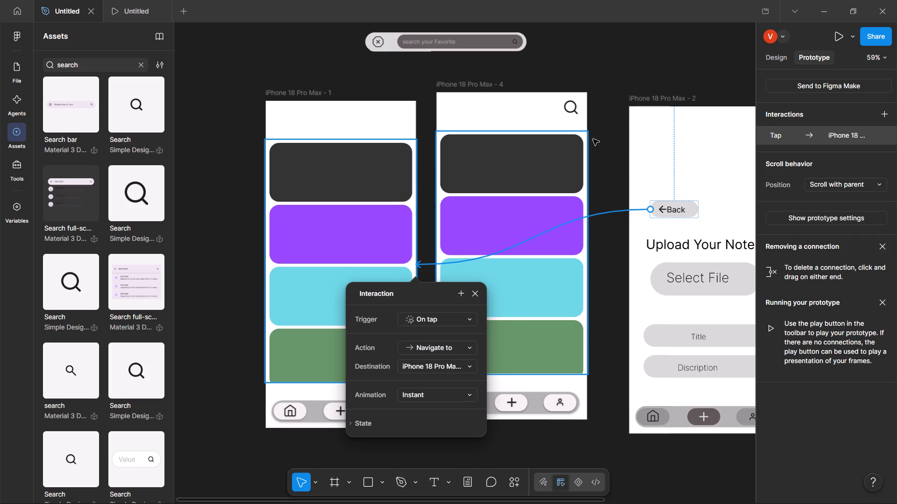
Set the Back button interaction's animation to Smart animate.
{"action": "left_click", "coordinate": [448, 397]}
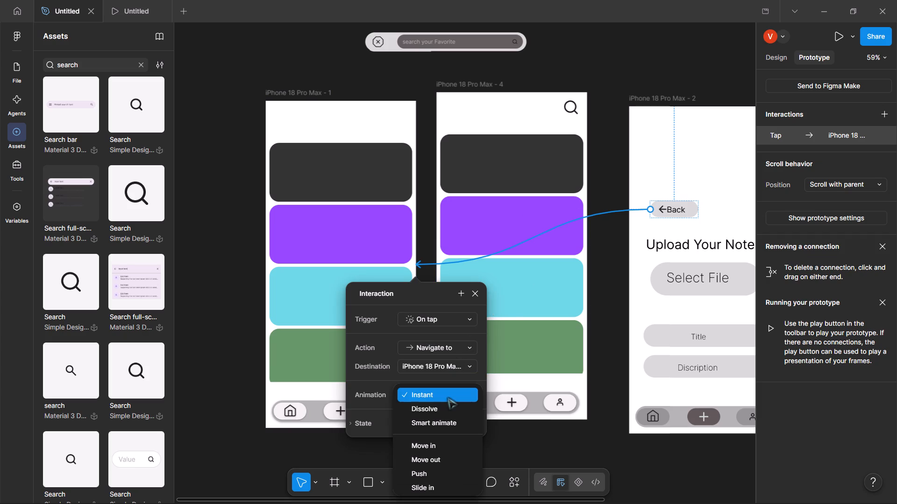
{"action": "scroll", "coordinate": [431, 454], "scroll_direction": "down", "scroll_amount": 1}
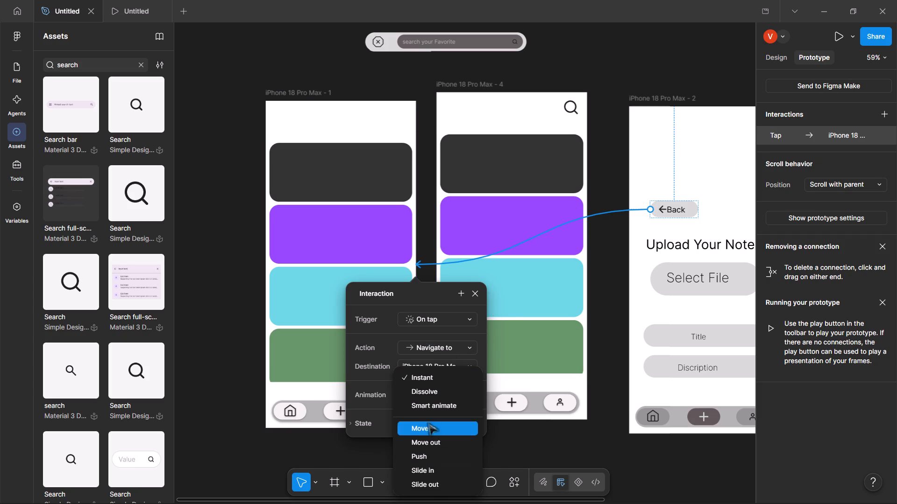
{"action": "left_click", "coordinate": [426, 408]}
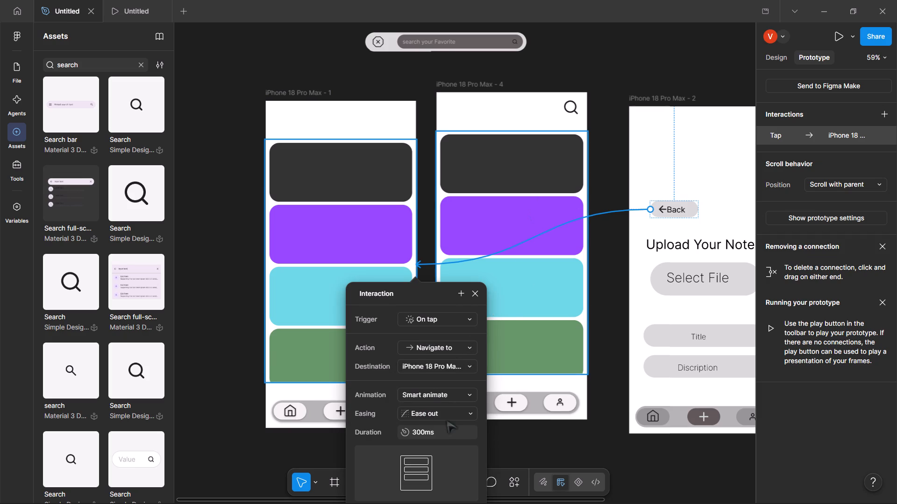
{"action": "scroll", "coordinate": [447, 420], "scroll_direction": "down", "scroll_amount": 3}
{"action": "scroll", "coordinate": [447, 420], "scroll_direction": "up", "scroll_amount": 5}
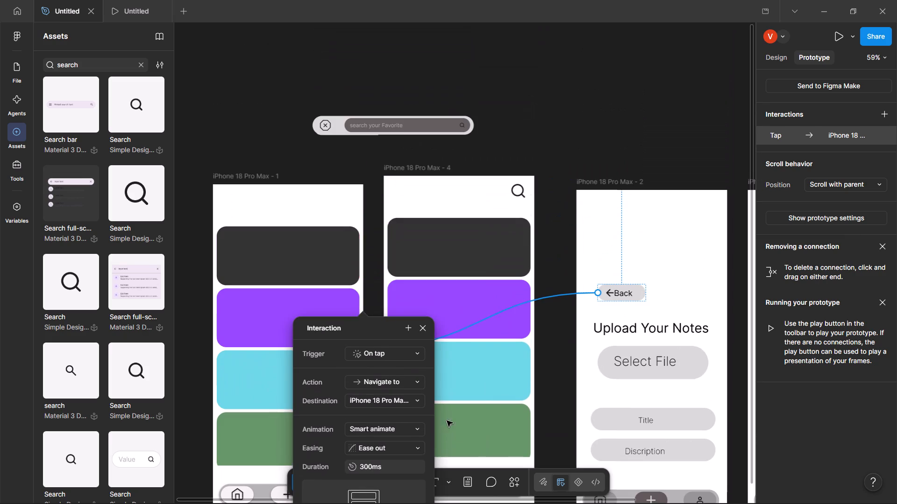
{"action": "left_click", "coordinate": [585, 111]}
Test the prototype preview by scrolling the home screen, opening the upload screen, and returning with its Back and home buttons.
{"action": "scroll", "coordinate": [534, 124], "scroll_direction": "right", "scroll_amount": 1}
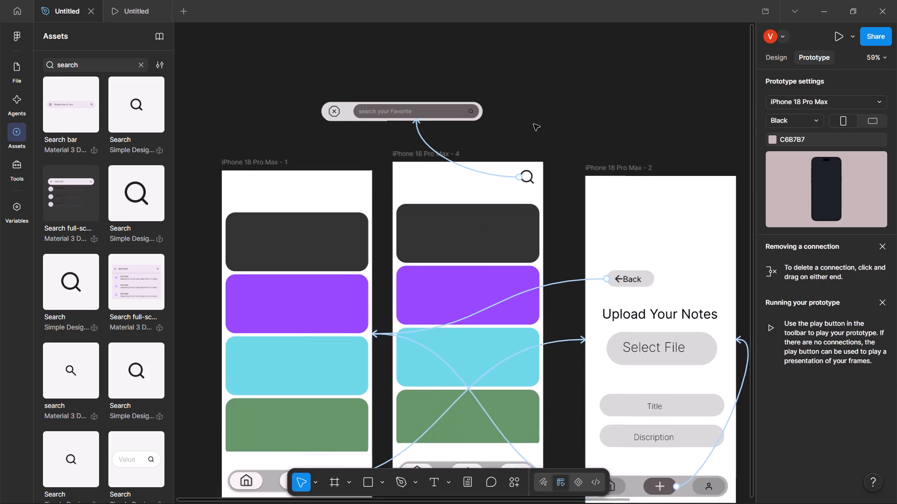
{"action": "scroll", "coordinate": [534, 124], "scroll_direction": "right", "scroll_amount": 1}
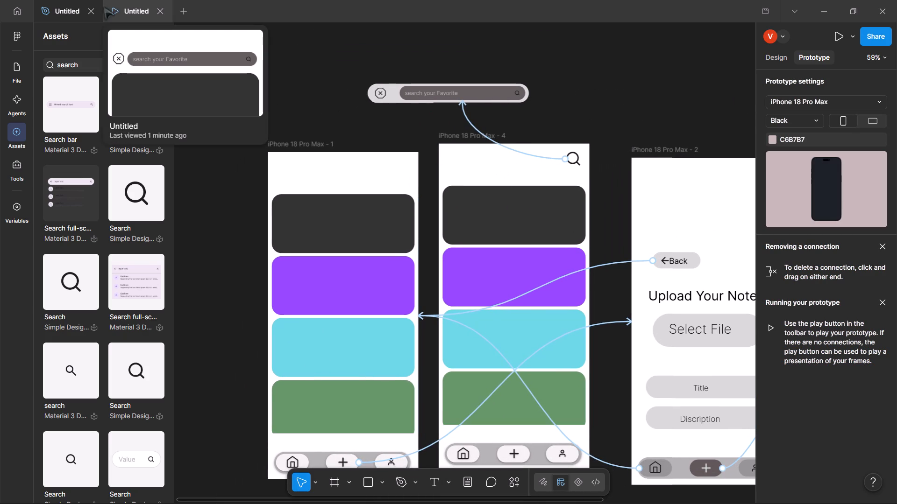
{"action": "left_click", "coordinate": [115, 0]}
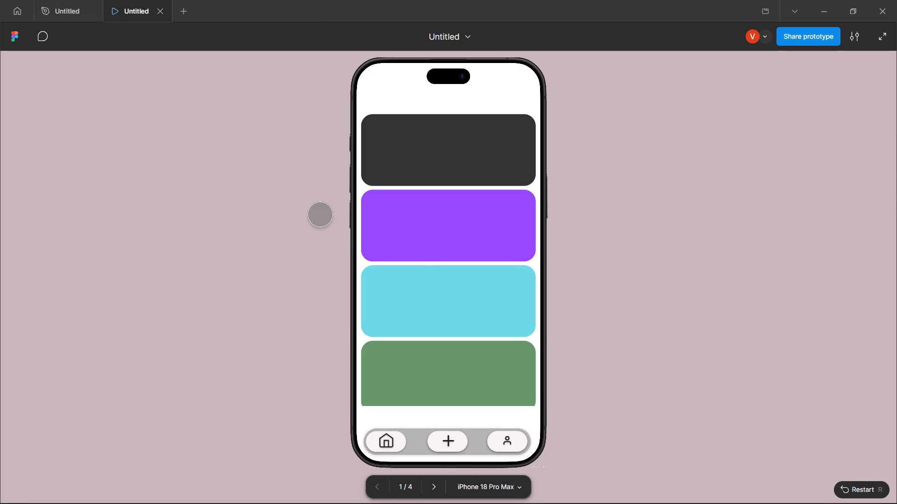
{"action": "scroll", "coordinate": [418, 256], "scroll_direction": "down", "scroll_amount": 7}
{"action": "scroll", "coordinate": [418, 256], "scroll_direction": "up", "scroll_amount": 6}
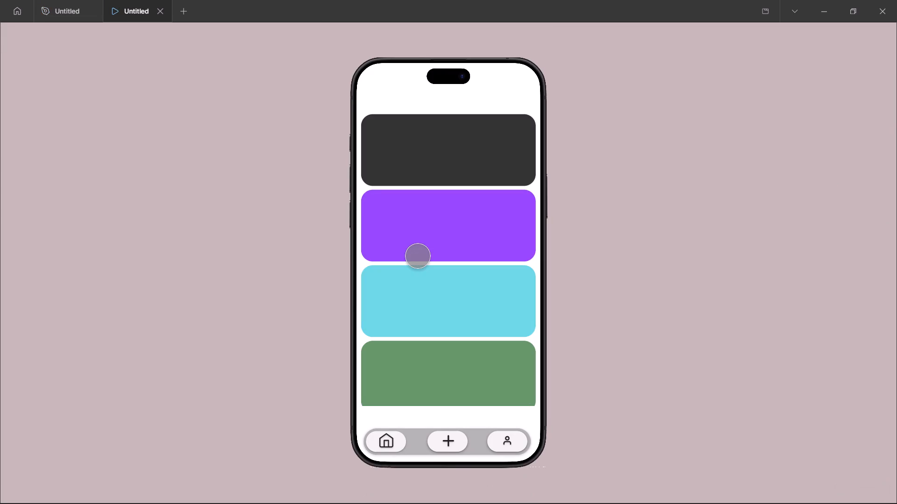
{"action": "scroll", "coordinate": [418, 256], "scroll_direction": "down", "scroll_amount": 4}
{"action": "scroll", "coordinate": [418, 256], "scroll_direction": "up", "scroll_amount": 6}
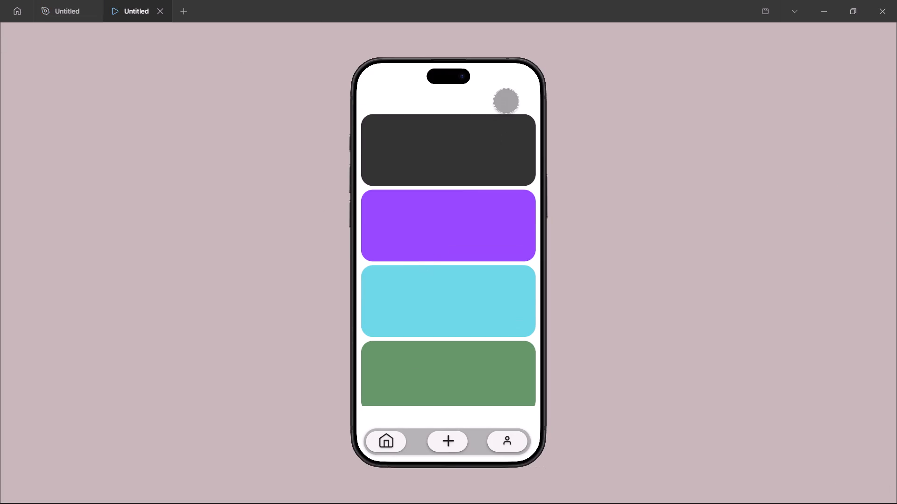
{"action": "left_click", "coordinate": [506, 101]}
{"action": "left_click", "coordinate": [507, 98]}
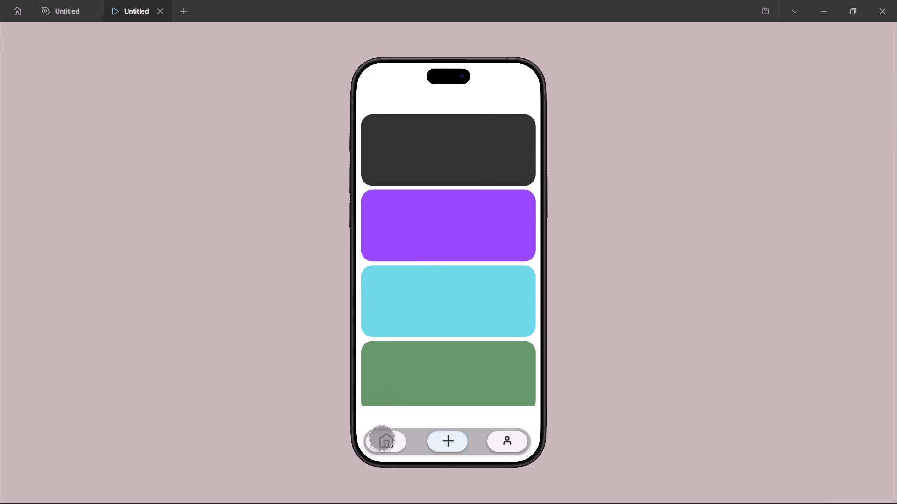
{"action": "left_click", "coordinate": [379, 438]}
{"action": "left_click", "coordinate": [432, 437]}
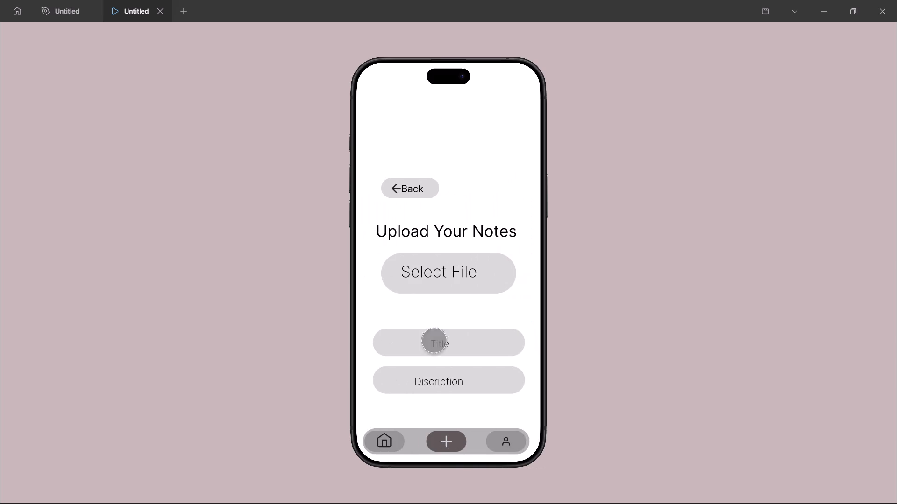
{"action": "left_click", "coordinate": [402, 186]}
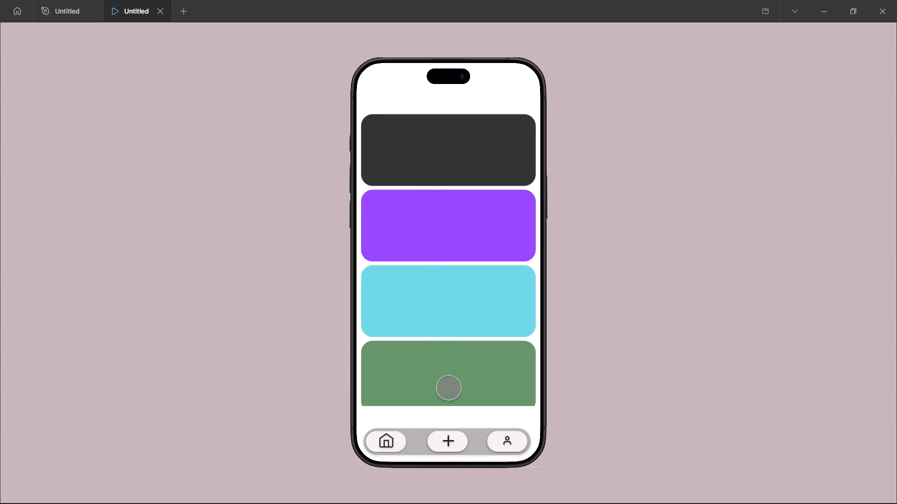
{"action": "left_click", "coordinate": [444, 442]}
{"action": "left_click", "coordinate": [389, 445]}
{"action": "left_click", "coordinate": [59, 8]}
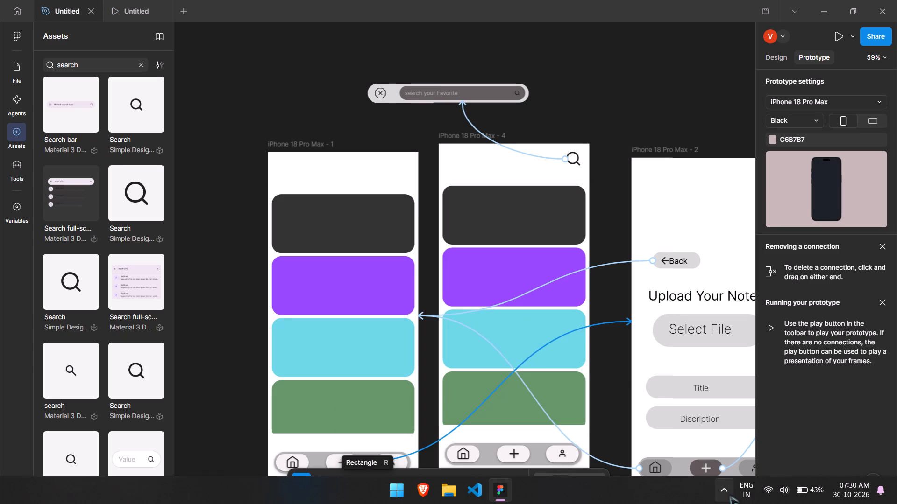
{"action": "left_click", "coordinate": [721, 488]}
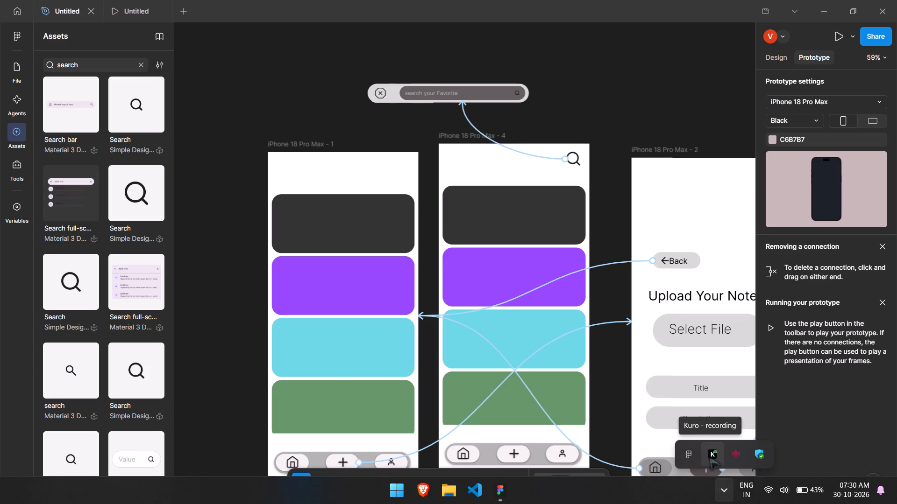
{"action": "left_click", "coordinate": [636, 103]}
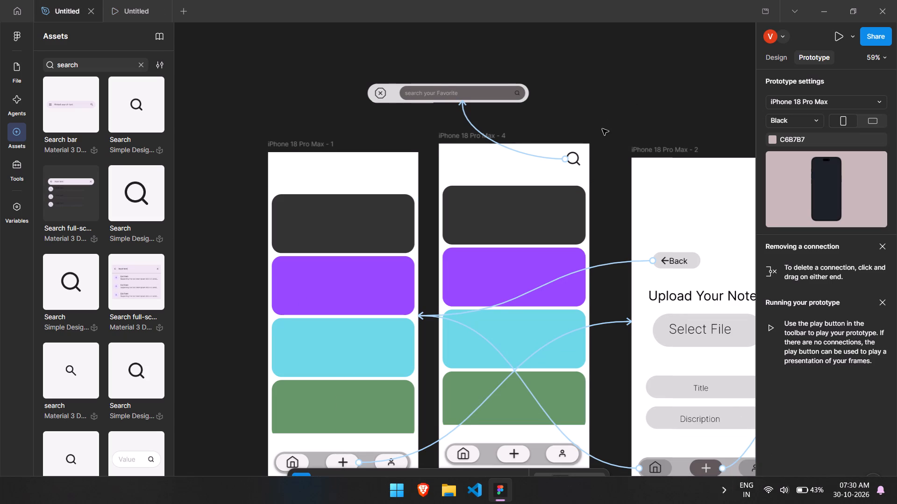
Move the linked Search icon from iPhone 18 Pro Max - 4 to the upper-right corner of the iPhone 18 Pro Max - 1 frame.
{"action": "scroll", "coordinate": [602, 129], "scroll_direction": "left", "scroll_amount": 1}
{"action": "scroll", "coordinate": [602, 129], "scroll_direction": "up", "scroll_amount": 1}
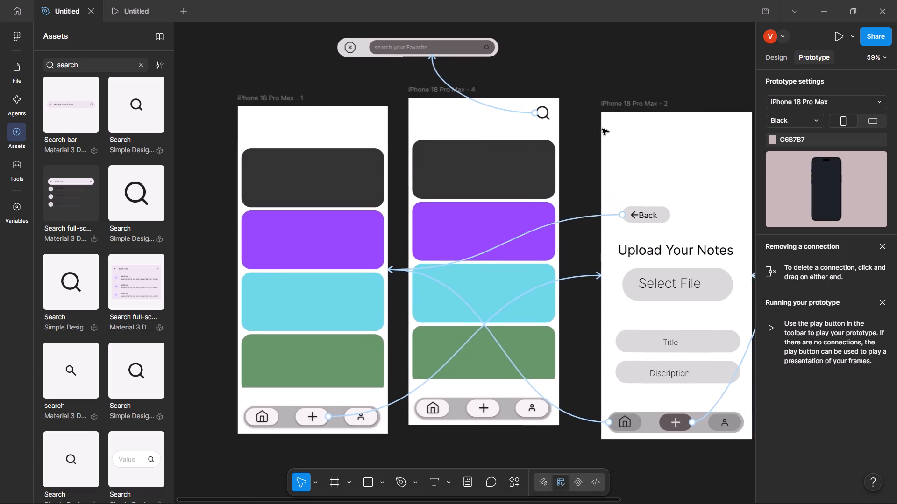
{"action": "scroll", "coordinate": [602, 129], "scroll_direction": "up", "scroll_amount": 1}
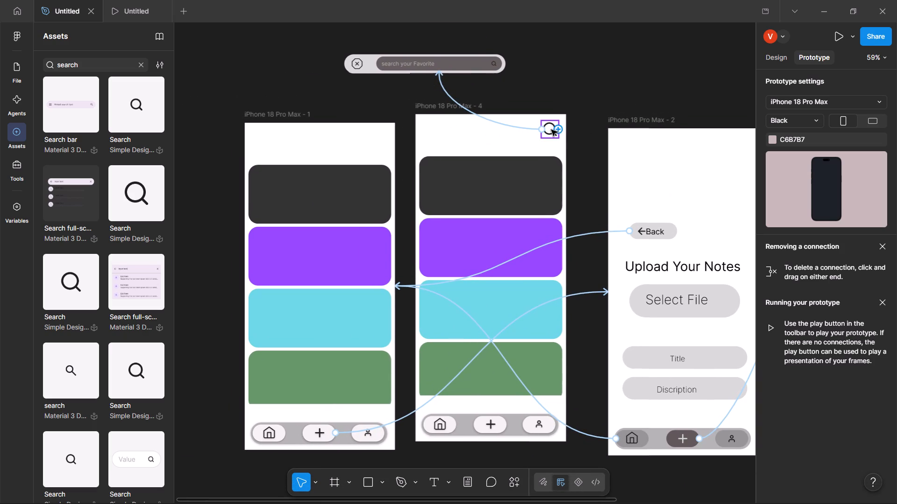
{"action": "left_click_drag", "start_coordinate": [549, 130], "coordinate": [355, 147]}
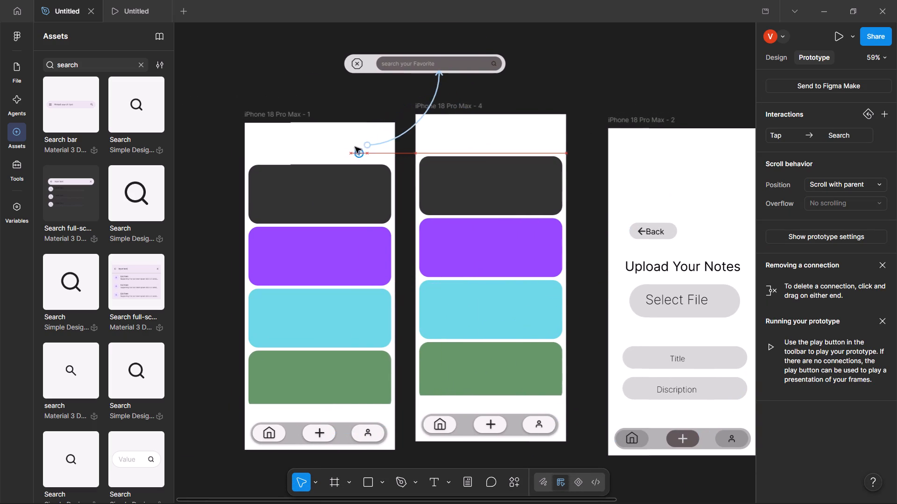
{"action": "left_click_drag", "start_coordinate": [355, 147], "coordinate": [378, 141]}
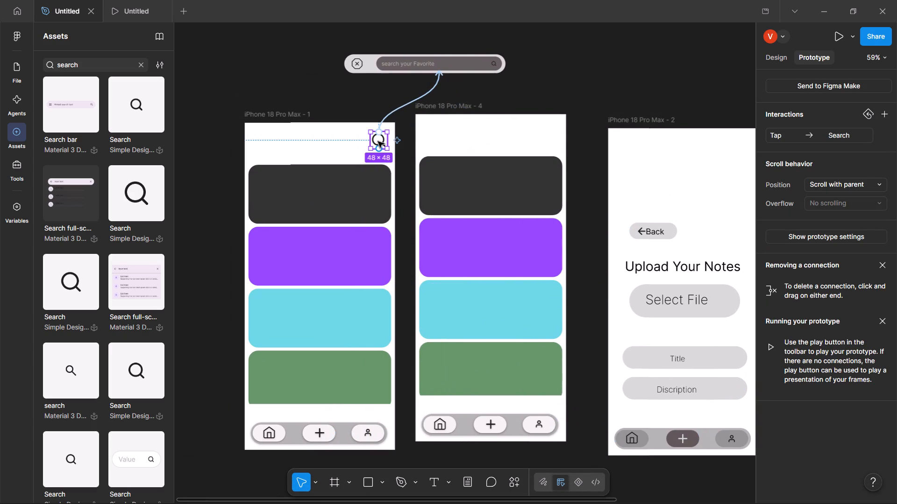
{"action": "left_click", "coordinate": [557, 88]}
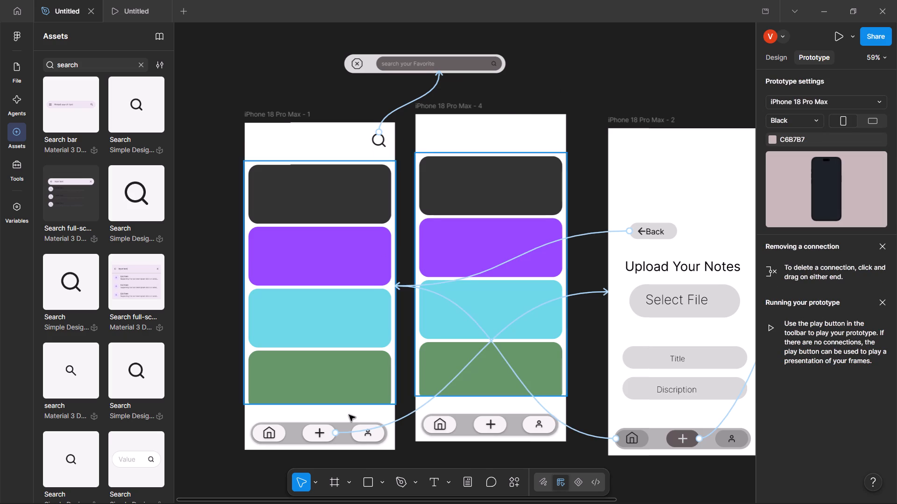
Test the home screen's Search icon in the prototype preview and return to the design file.
{"action": "left_click", "coordinate": [119, 0]}
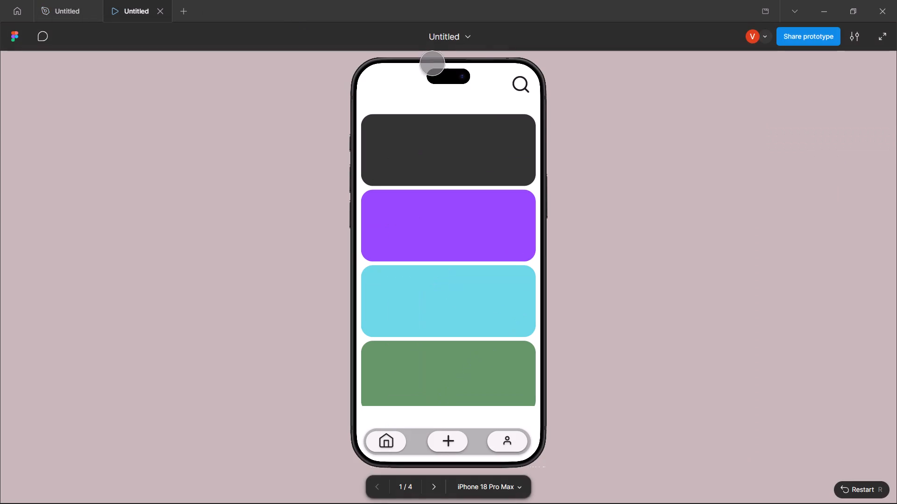
{"action": "left_click", "coordinate": [519, 82]}
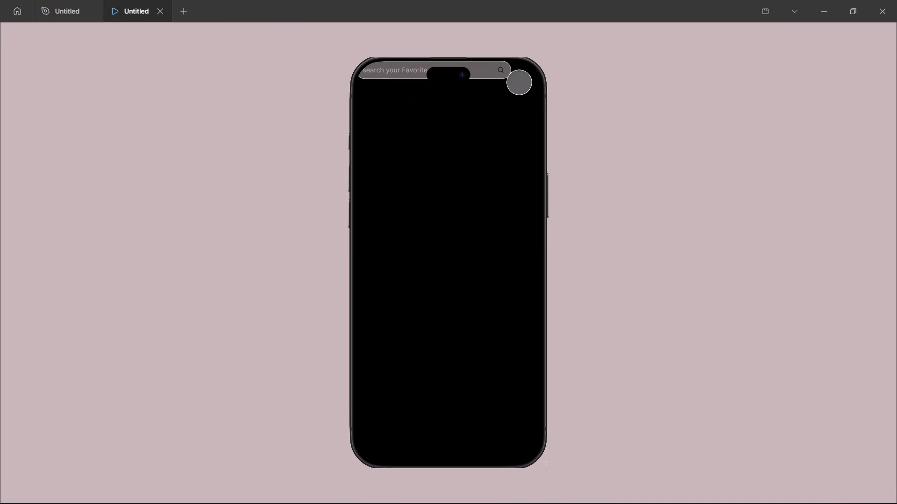
{"action": "left_click", "coordinate": [53, 0]}
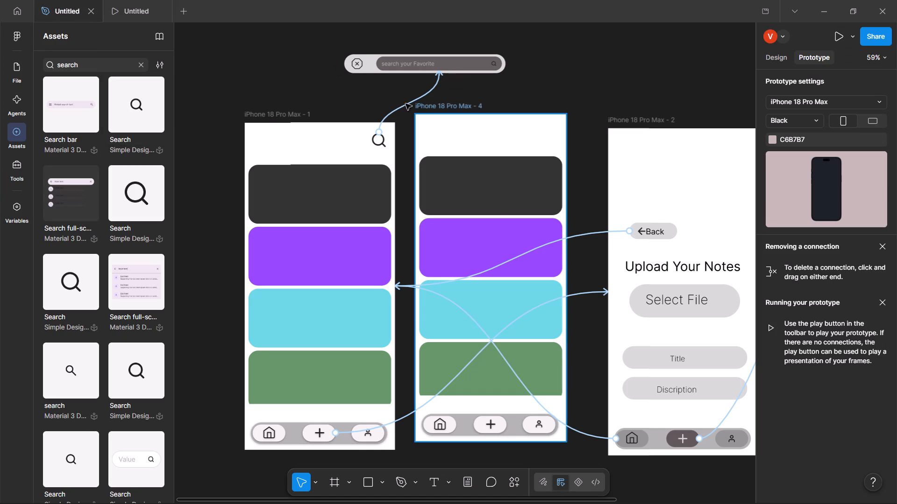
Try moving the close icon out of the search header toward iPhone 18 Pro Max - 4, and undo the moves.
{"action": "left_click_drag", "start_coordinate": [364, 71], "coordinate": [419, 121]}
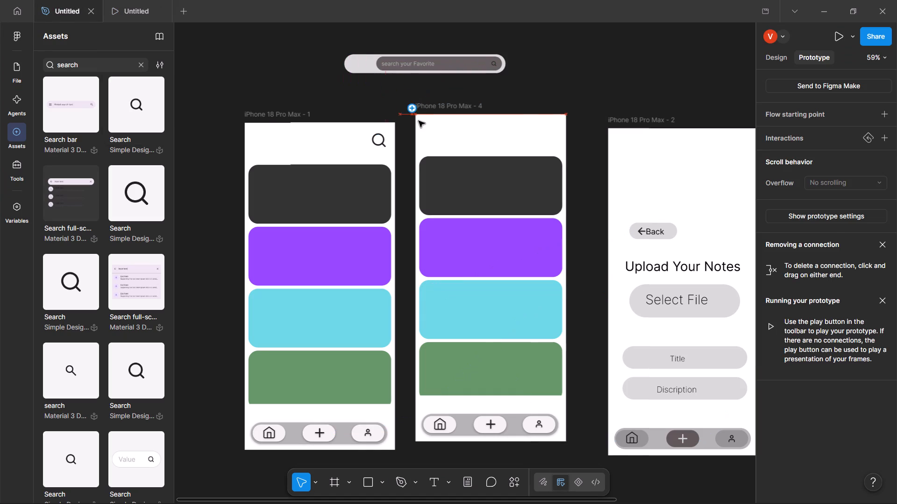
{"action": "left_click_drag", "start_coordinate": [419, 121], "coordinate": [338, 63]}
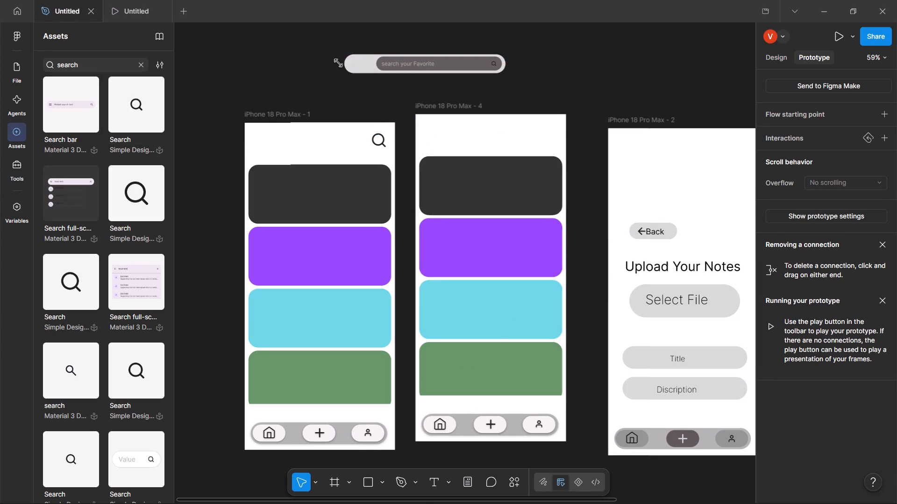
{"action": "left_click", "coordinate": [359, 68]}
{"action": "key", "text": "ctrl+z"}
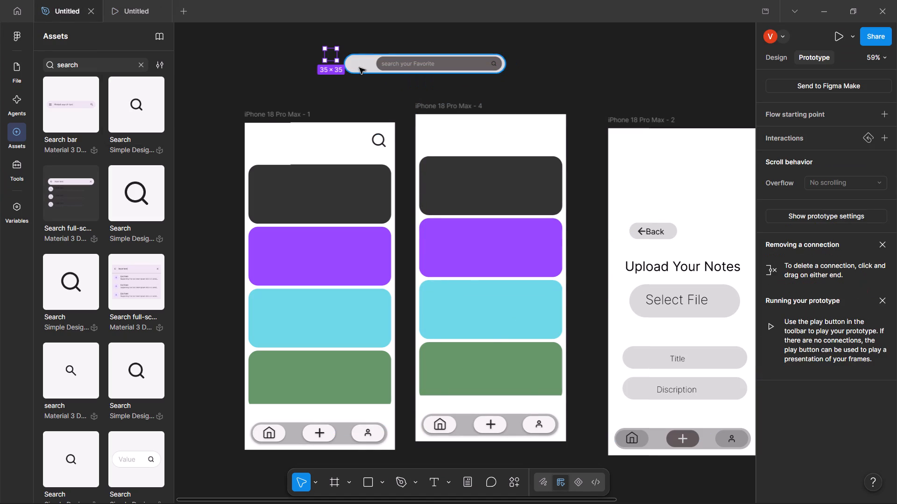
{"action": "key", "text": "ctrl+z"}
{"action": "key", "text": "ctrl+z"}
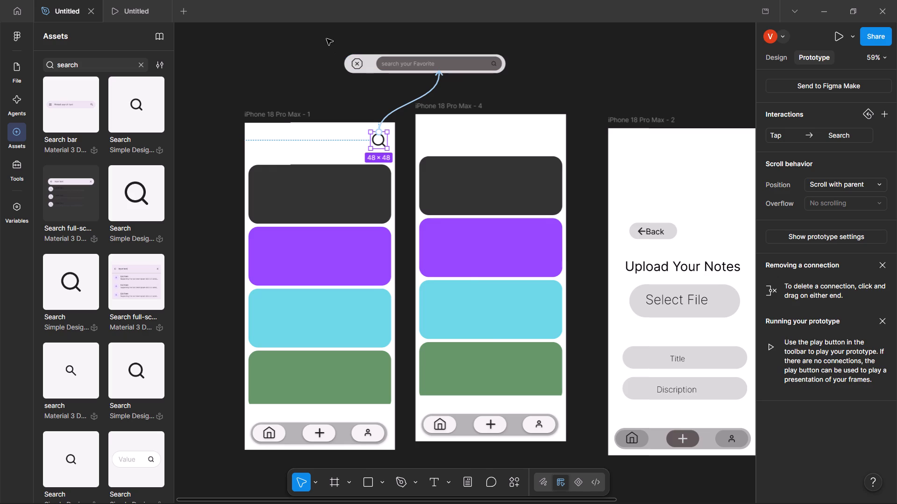
Delete the prototype connection from the home screen's Search icon to the search header above the frames.
{"action": "left_click_drag", "start_coordinate": [327, 39], "coordinate": [527, 87]}
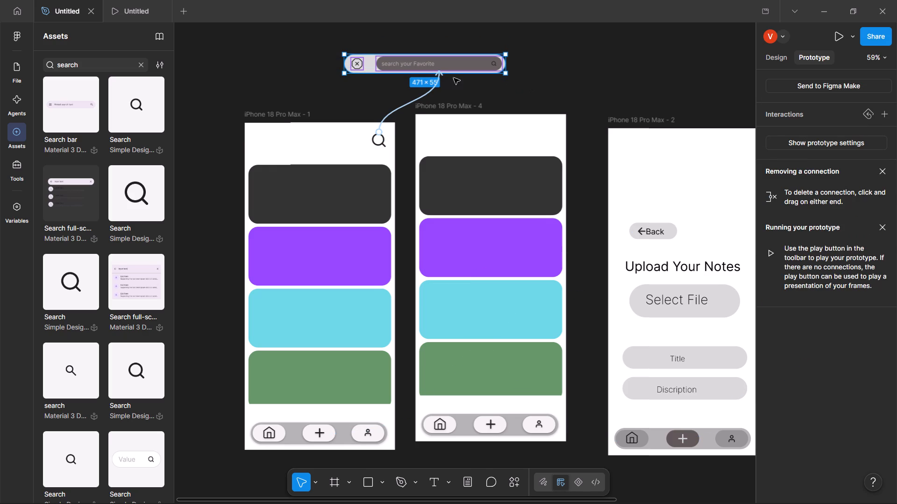
{"action": "left_click", "coordinate": [405, 108]}
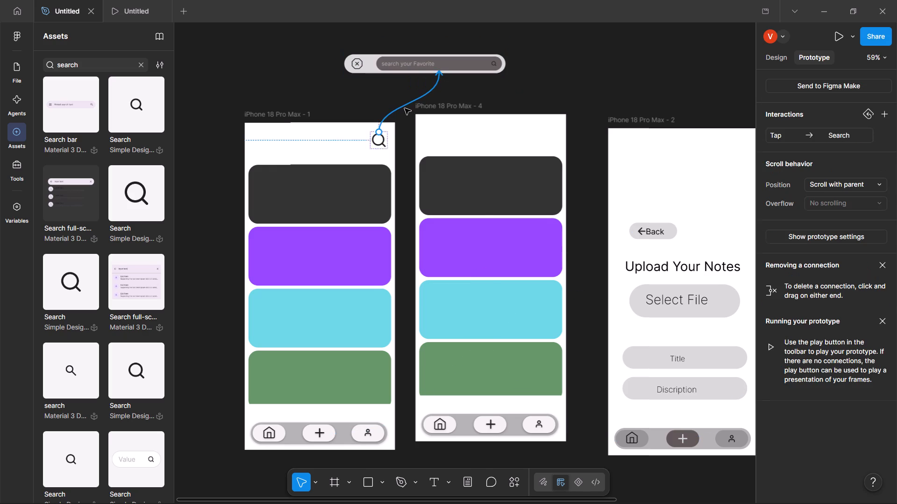
{"action": "key", "text": "BackSpace"}
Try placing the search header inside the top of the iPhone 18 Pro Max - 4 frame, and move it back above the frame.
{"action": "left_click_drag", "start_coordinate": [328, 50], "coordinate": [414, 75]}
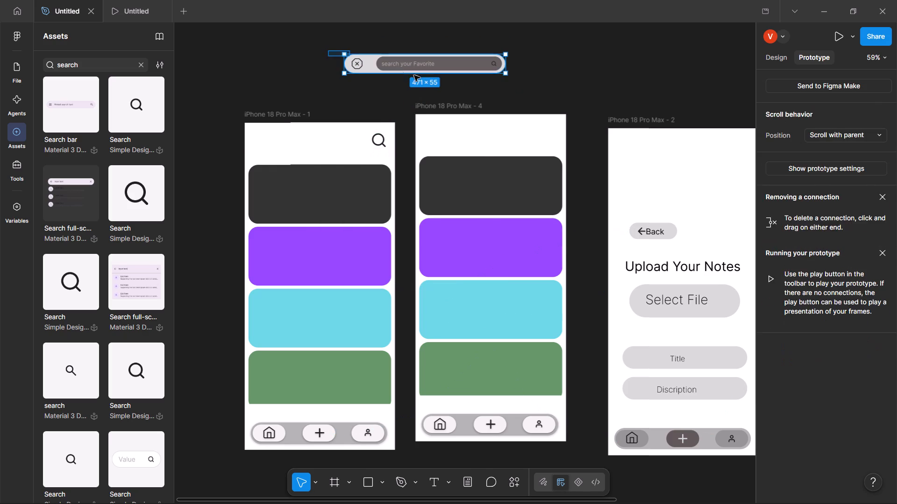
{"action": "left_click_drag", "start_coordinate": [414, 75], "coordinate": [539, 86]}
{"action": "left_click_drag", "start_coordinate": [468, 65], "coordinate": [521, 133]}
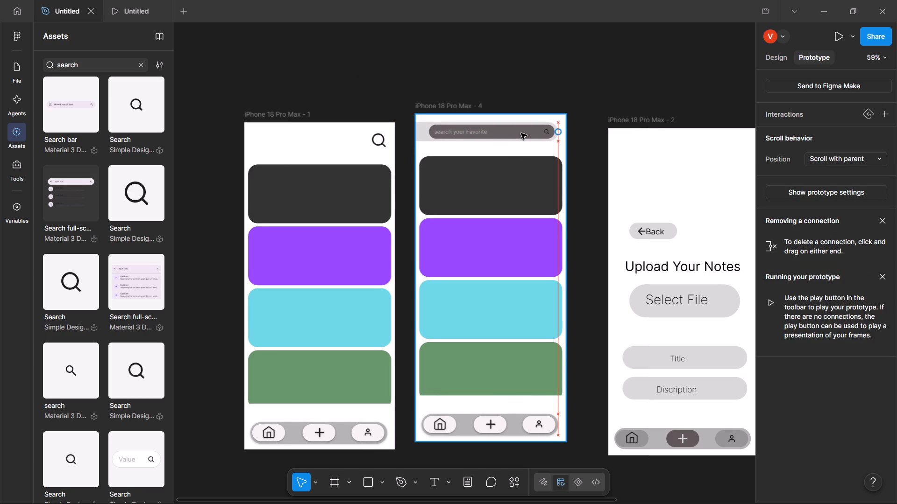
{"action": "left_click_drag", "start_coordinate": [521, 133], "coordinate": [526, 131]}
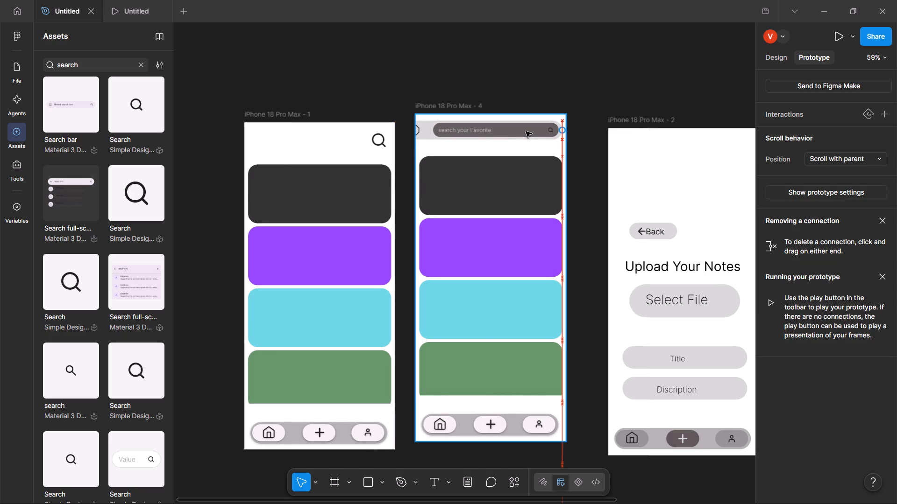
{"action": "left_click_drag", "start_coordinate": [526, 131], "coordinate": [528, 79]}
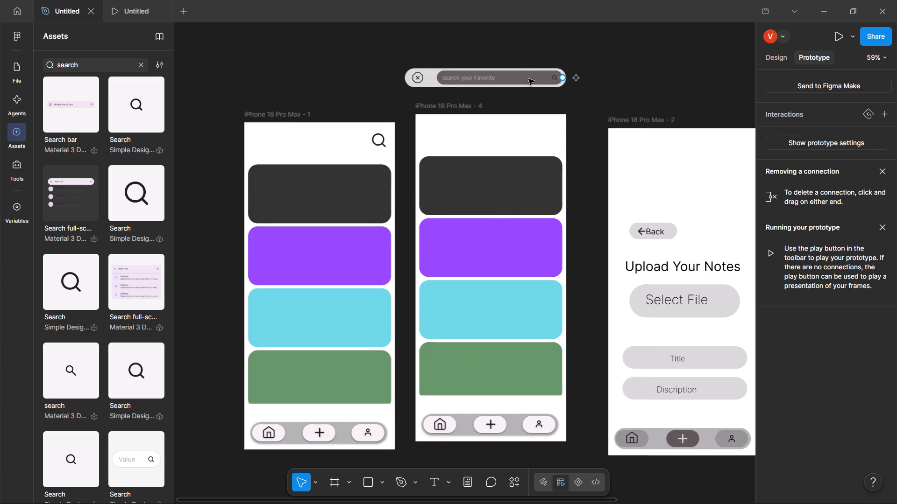
Narrow the whole search header, including its search field, by pulling in the end beside the close icon.
{"action": "left_click_drag", "start_coordinate": [403, 79], "coordinate": [404, 79]}
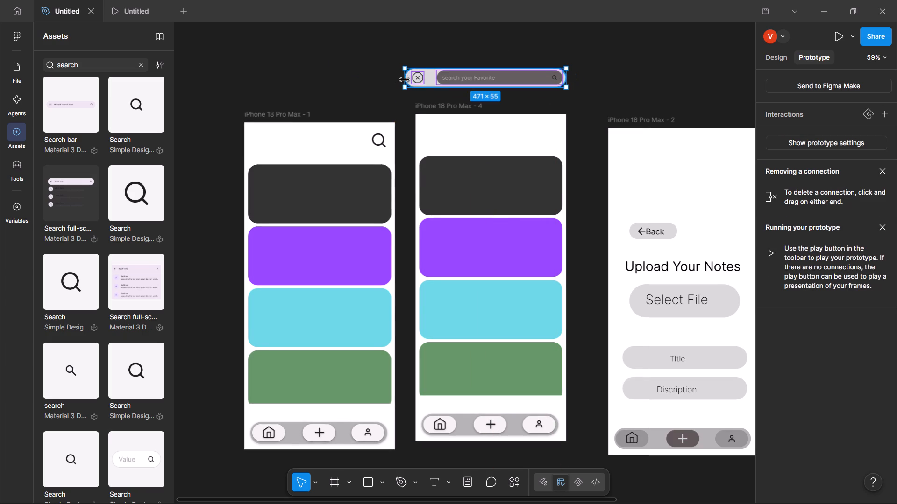
{"action": "left_click_drag", "start_coordinate": [404, 79], "coordinate": [427, 86]}
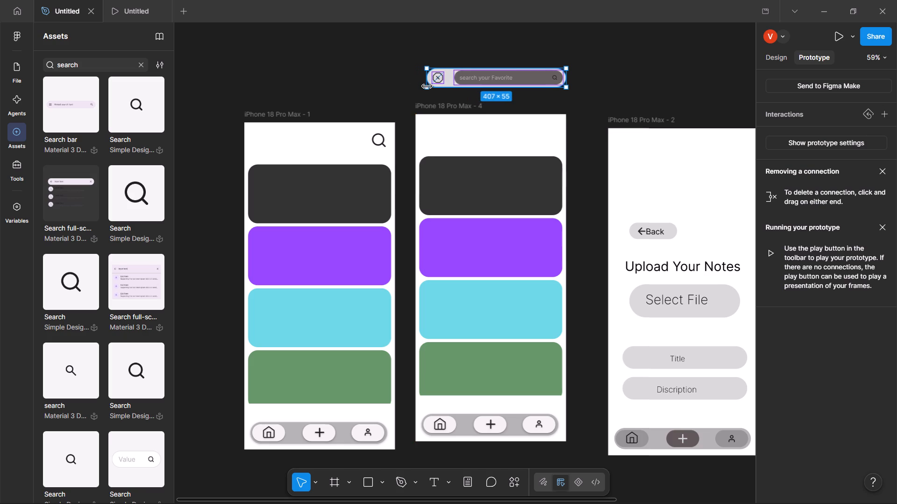
{"action": "left_click_drag", "start_coordinate": [427, 86], "coordinate": [420, 82]}
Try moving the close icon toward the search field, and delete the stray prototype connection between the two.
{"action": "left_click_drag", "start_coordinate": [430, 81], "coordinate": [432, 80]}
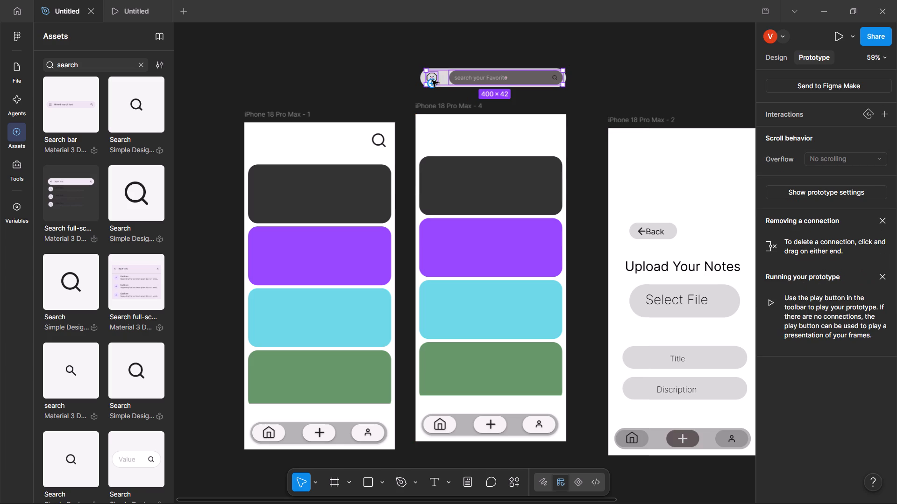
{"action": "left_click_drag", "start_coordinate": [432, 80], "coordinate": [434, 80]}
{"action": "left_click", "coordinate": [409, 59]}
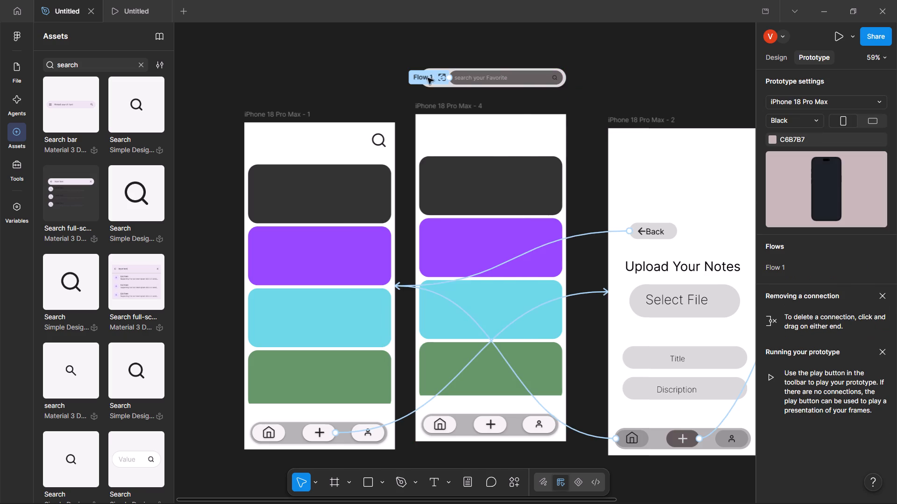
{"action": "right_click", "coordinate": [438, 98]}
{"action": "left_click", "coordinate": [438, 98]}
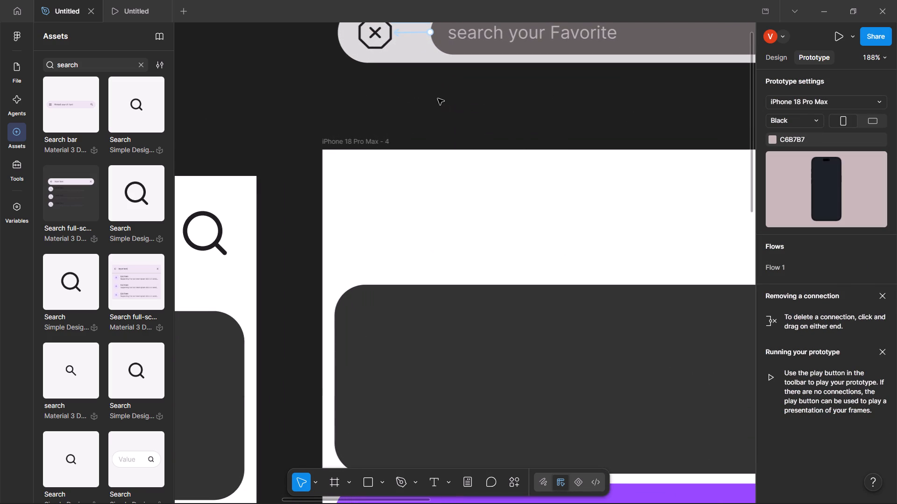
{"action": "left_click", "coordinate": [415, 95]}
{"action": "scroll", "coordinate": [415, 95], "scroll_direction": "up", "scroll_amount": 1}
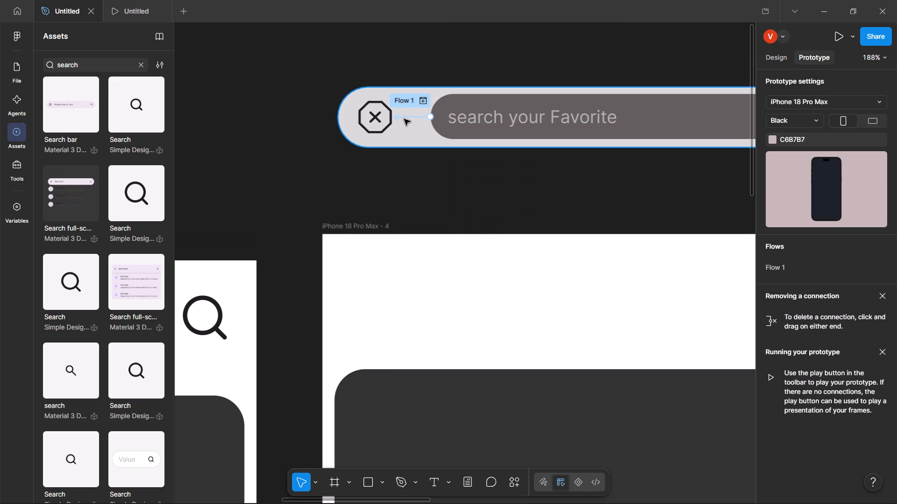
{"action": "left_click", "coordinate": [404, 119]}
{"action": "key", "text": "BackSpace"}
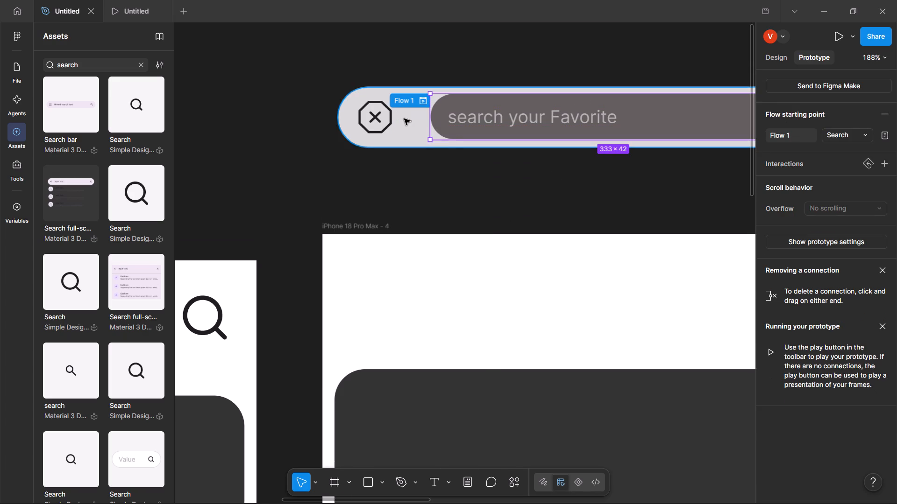
Move the close icon in the search header closer to the search field.
{"action": "left_click_drag", "start_coordinate": [377, 117], "coordinate": [397, 116]}
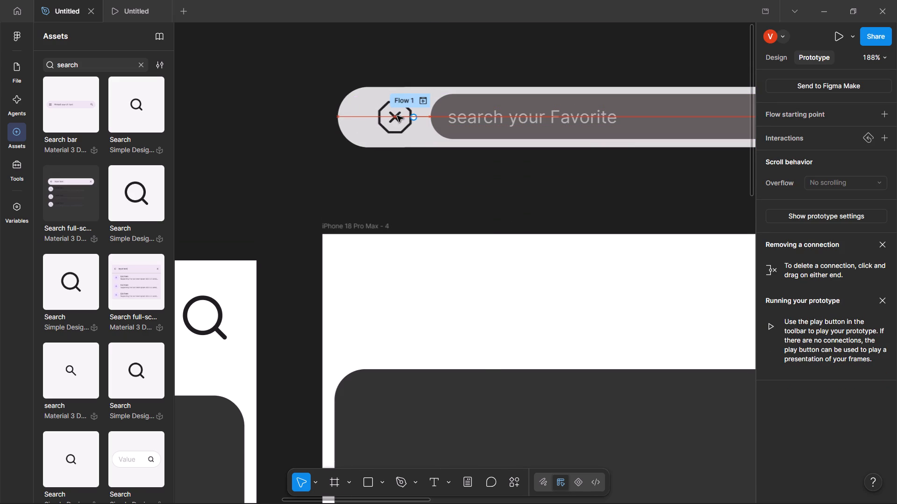
{"action": "left_click_drag", "start_coordinate": [397, 116], "coordinate": [403, 115]}
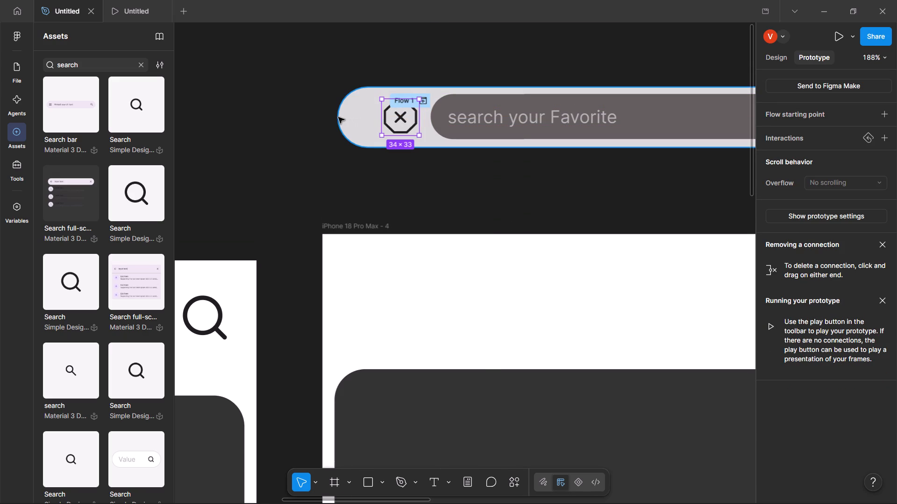
Shorten the search header's light background at the close-icon end to 394 × 55.
{"action": "left_click", "coordinate": [338, 117]}
{"action": "left_click_drag", "start_coordinate": [335, 117], "coordinate": [365, 117]}
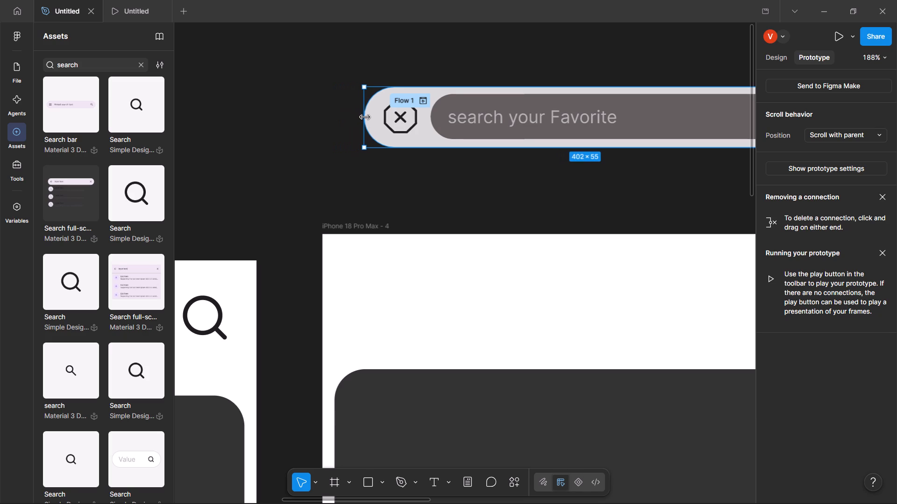
{"action": "left_click_drag", "start_coordinate": [365, 117], "coordinate": [373, 117]}
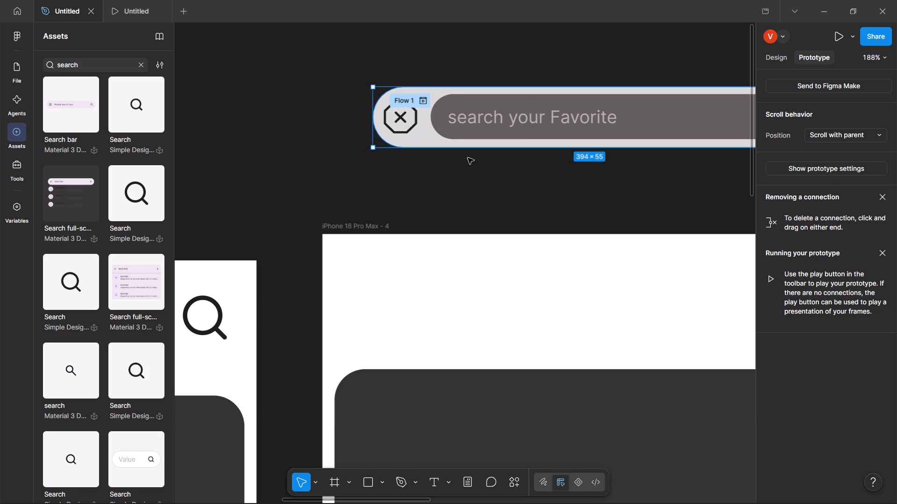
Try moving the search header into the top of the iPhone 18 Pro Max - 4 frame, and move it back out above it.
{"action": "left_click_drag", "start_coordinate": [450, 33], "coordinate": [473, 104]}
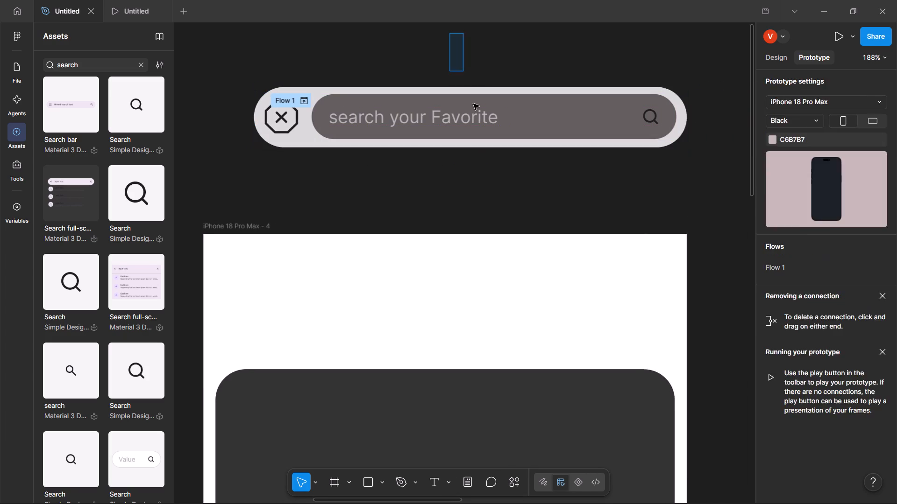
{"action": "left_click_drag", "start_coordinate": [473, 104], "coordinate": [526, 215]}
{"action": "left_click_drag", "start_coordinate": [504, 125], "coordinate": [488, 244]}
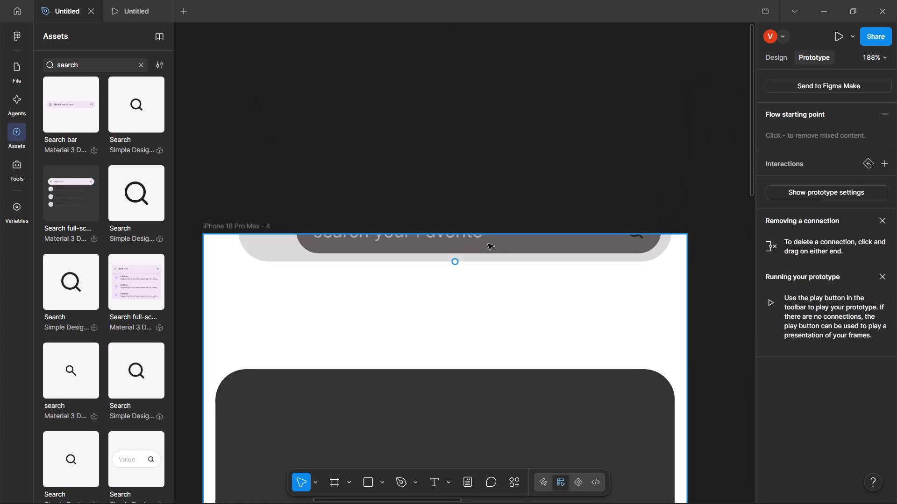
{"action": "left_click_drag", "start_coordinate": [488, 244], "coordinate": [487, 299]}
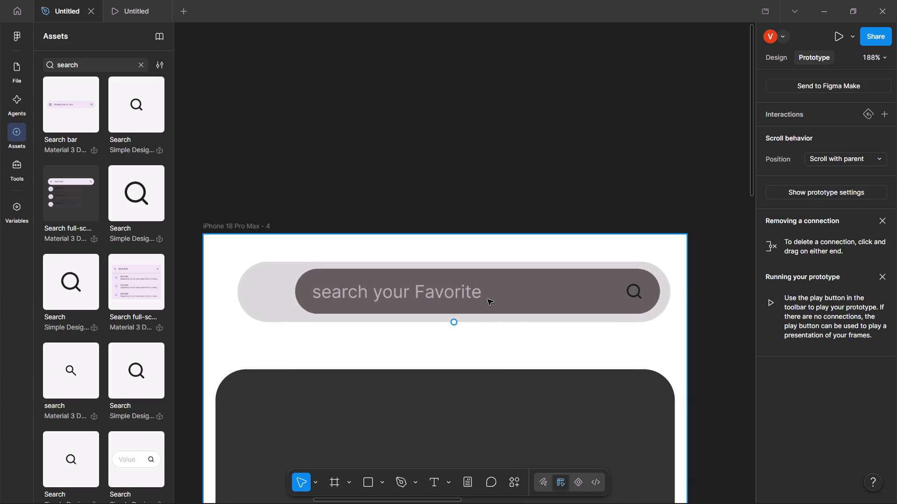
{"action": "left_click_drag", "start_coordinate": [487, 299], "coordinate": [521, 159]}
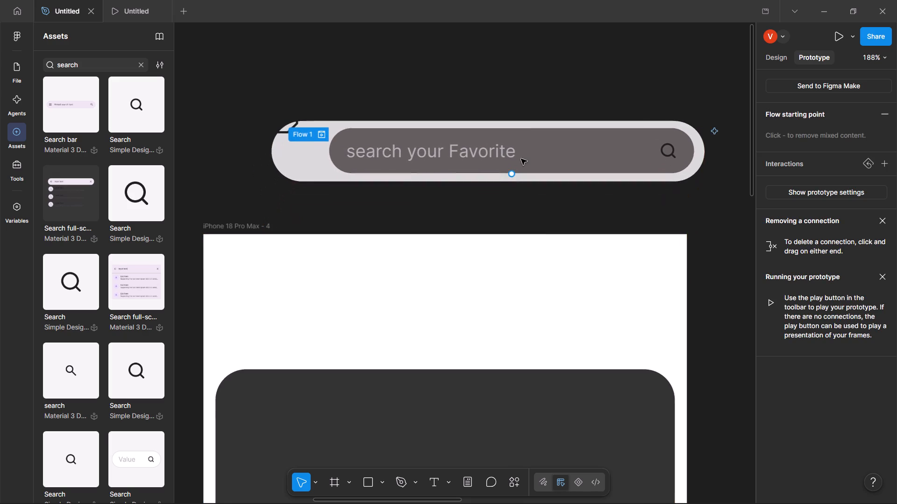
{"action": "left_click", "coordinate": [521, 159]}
Move the close icon back inside the header background, vertically aligned beside the search field.
{"action": "left_click", "coordinate": [289, 131]}
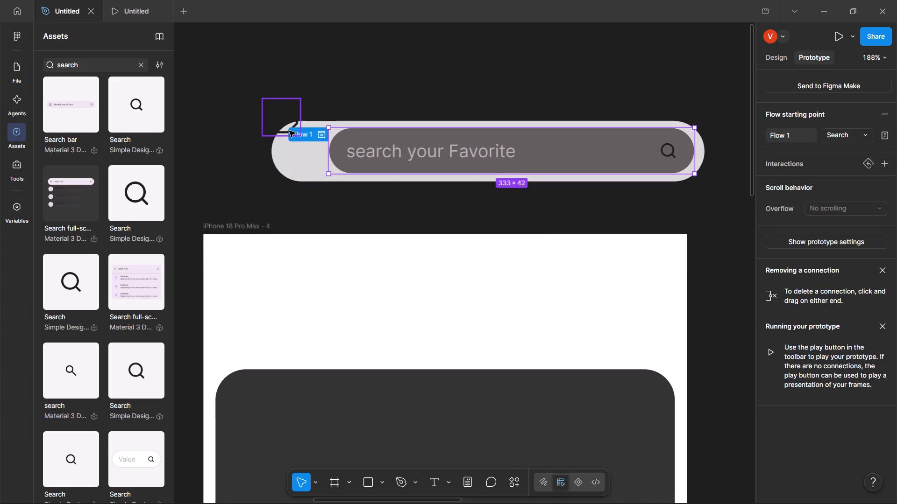
{"action": "left_click", "coordinate": [289, 131]}
{"action": "left_click", "coordinate": [277, 117]}
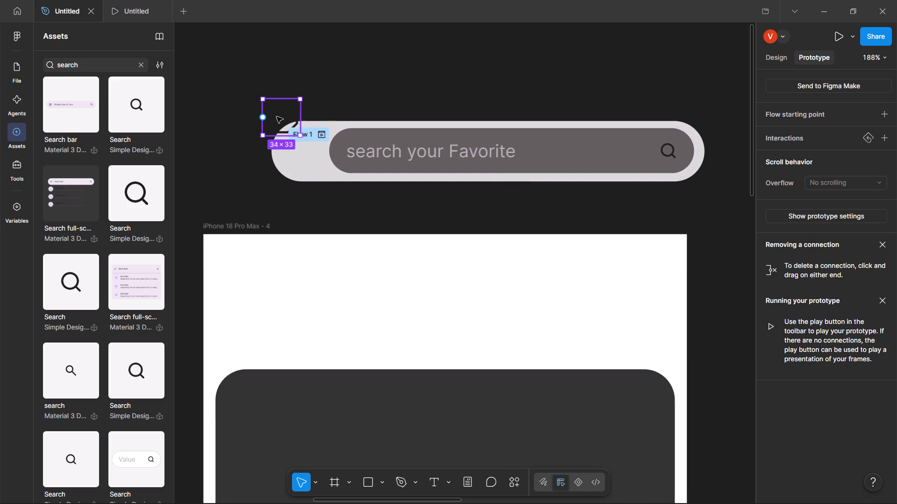
{"action": "left_click_drag", "start_coordinate": [277, 117], "coordinate": [293, 148]}
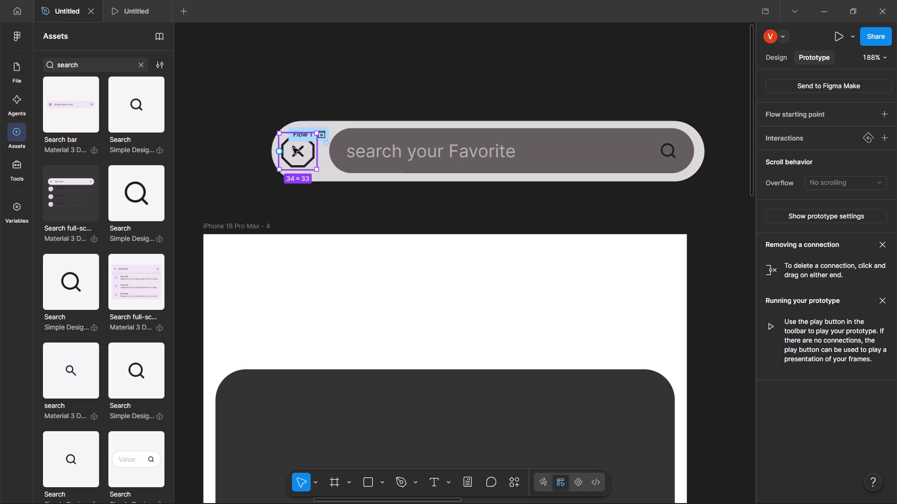
{"action": "left_click", "coordinate": [293, 148]}
Move the complete search header into the iPhone 18 Pro Max - 4 frame, centred in the blank area above the dark card.
{"action": "left_click", "coordinate": [254, 97]}
{"action": "left_click_drag", "start_coordinate": [254, 97], "coordinate": [510, 190]}
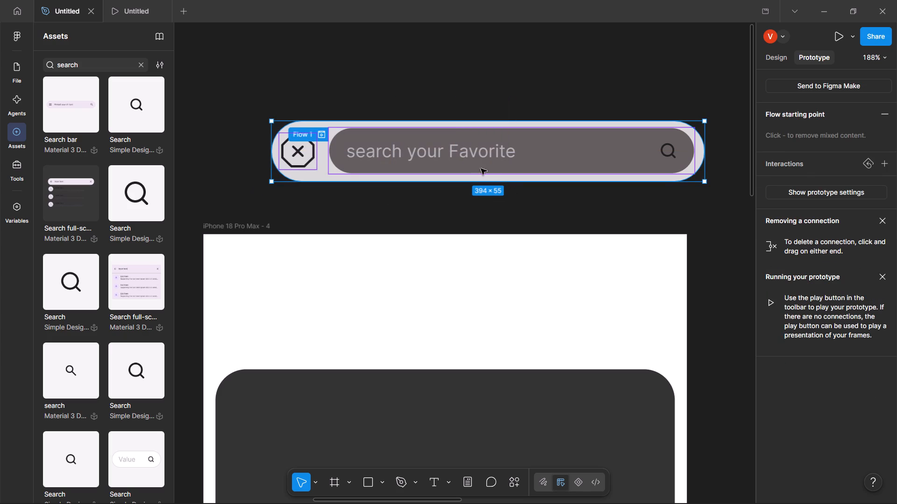
{"action": "left_click_drag", "start_coordinate": [477, 165], "coordinate": [438, 272]}
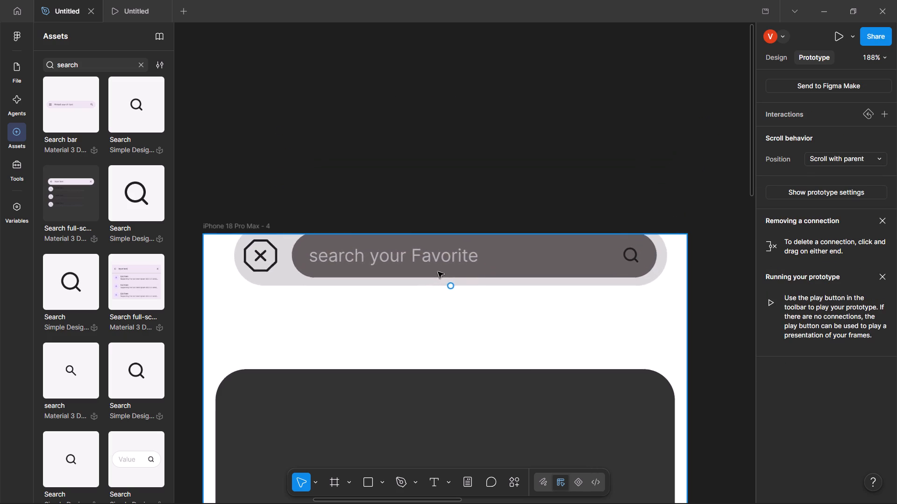
{"action": "left_click_drag", "start_coordinate": [438, 272], "coordinate": [432, 290]}
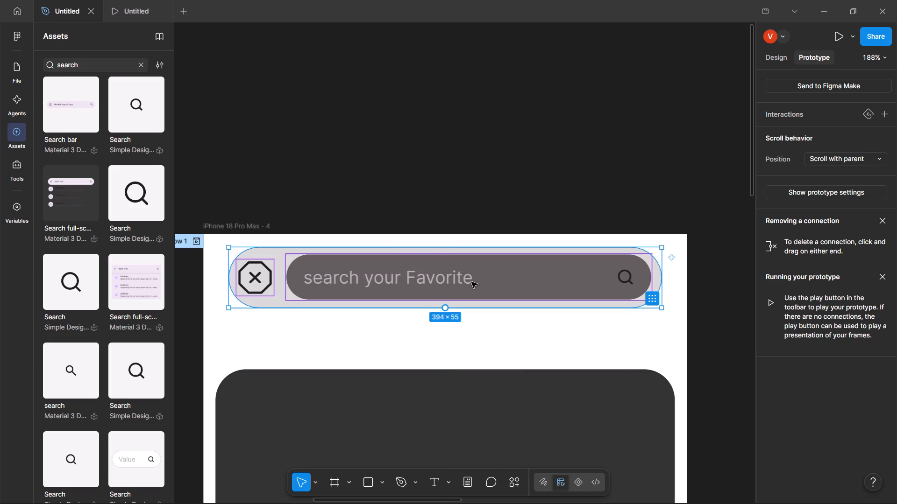
{"action": "left_click_drag", "start_coordinate": [471, 282], "coordinate": [471, 296]}
{"action": "left_click", "coordinate": [464, 211]}
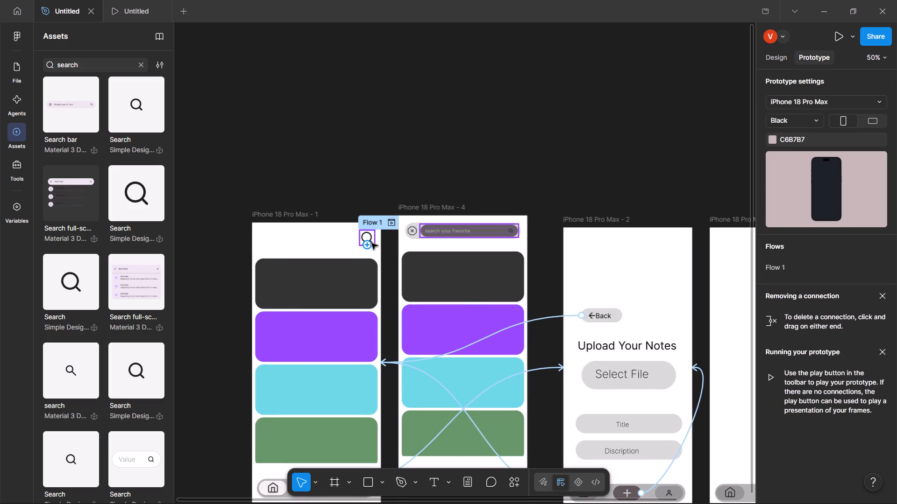
Link the Search icon on iPhone 18 Pro Max - 1 to the iPhone 18 Pro Max - 4 frame with a prototype connection.
{"action": "left_click", "coordinate": [371, 243]}
{"action": "left_click_drag", "start_coordinate": [367, 244], "coordinate": [405, 234]}
{"action": "left_click", "coordinate": [379, 134]}
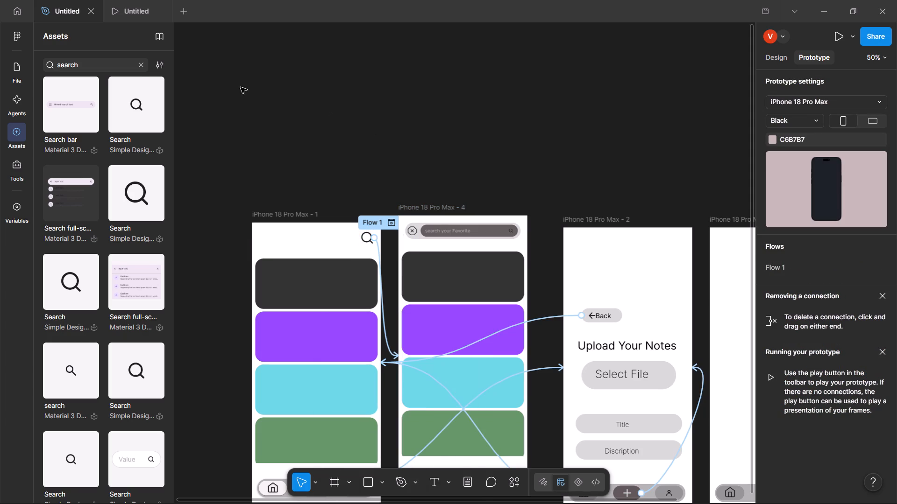
Test the home screen's Search icon and the search header's close icon in the prototype preview, and return to the design file.
{"action": "left_click", "coordinate": [114, 1]}
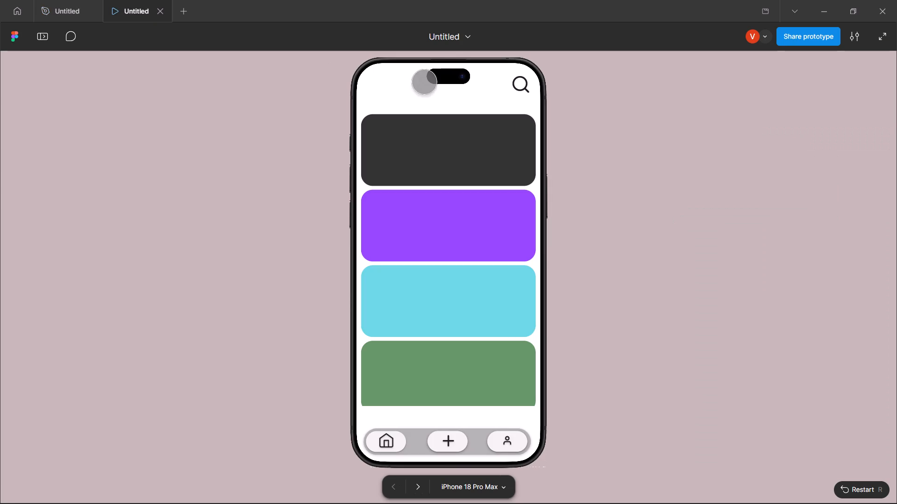
{"action": "left_click", "coordinate": [521, 86]}
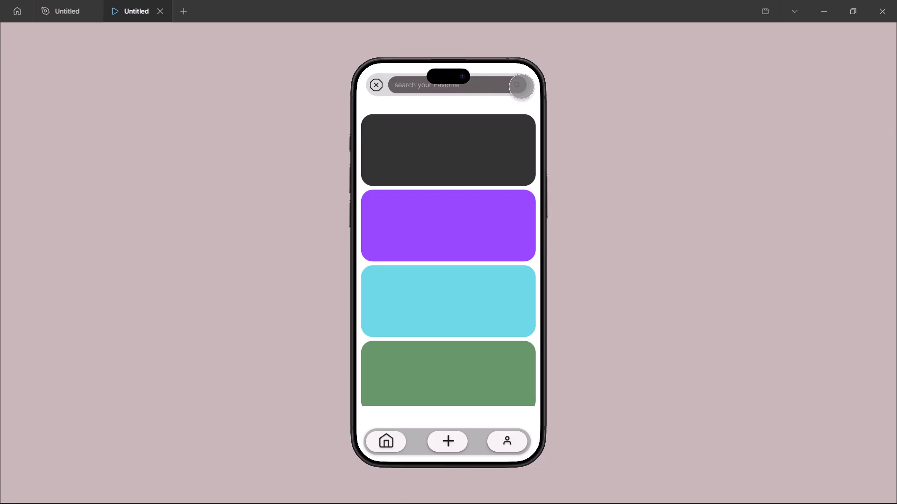
{"action": "left_click", "coordinate": [379, 80]}
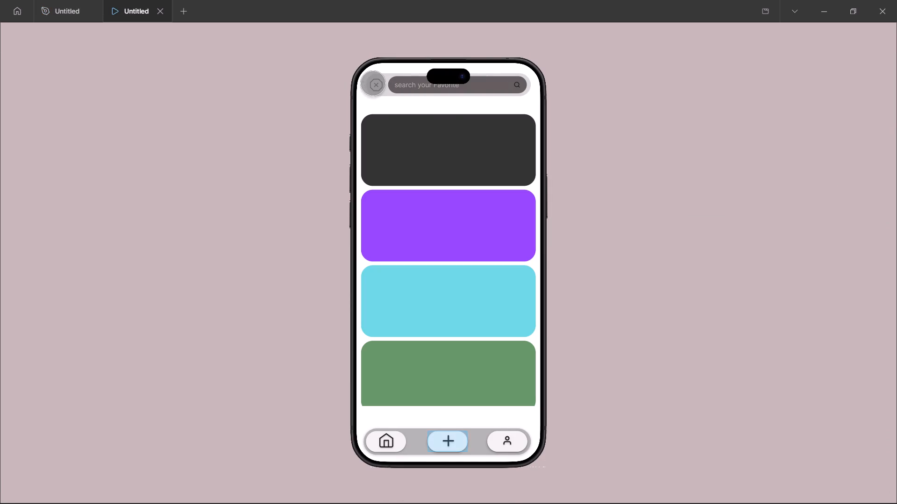
{"action": "left_click", "coordinate": [373, 83]}
{"action": "left_click", "coordinate": [57, 0]}
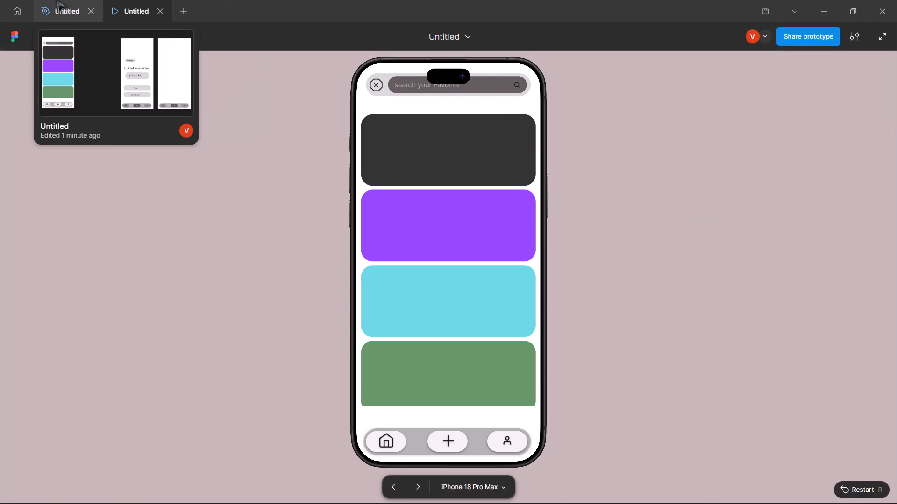
Link the close icon on iPhone 18 Pro Max - 4 to the iPhone 18 Pro Max - 1 frame with a prototype connection.
{"action": "scroll", "coordinate": [313, 163], "scroll_direction": "down", "scroll_amount": 2}
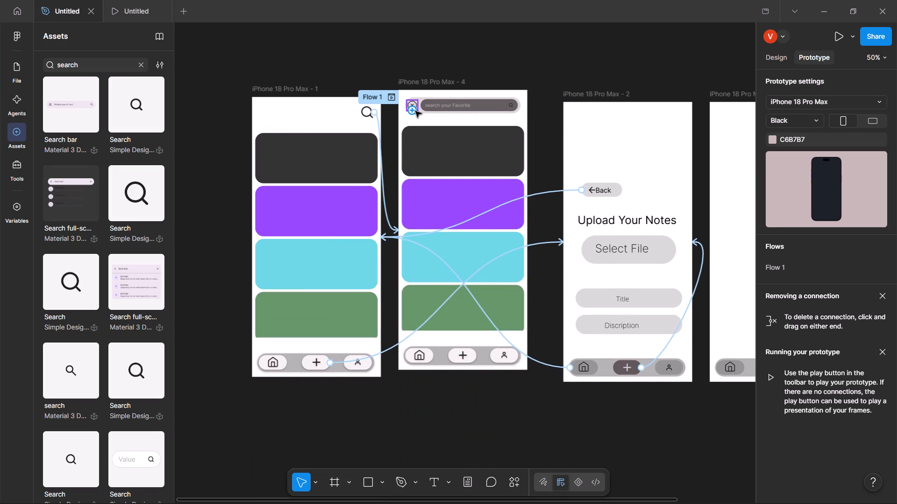
{"action": "left_click_drag", "start_coordinate": [406, 109], "coordinate": [340, 149]}
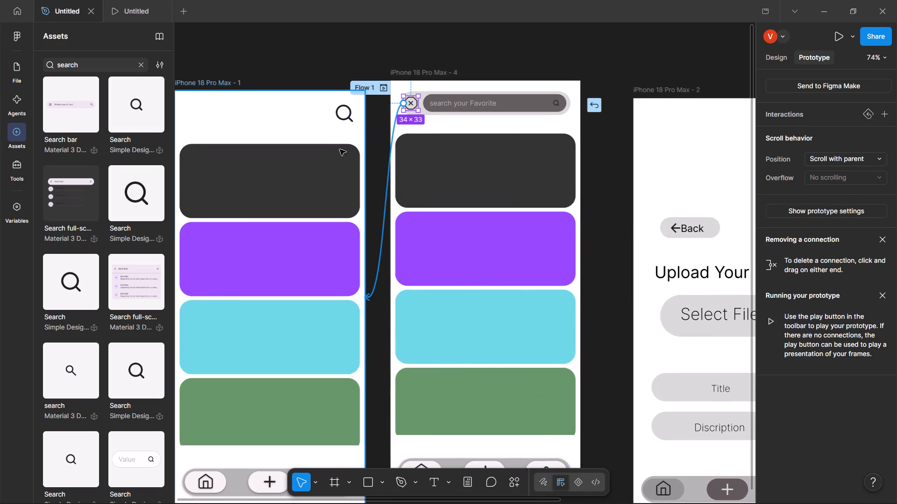
Test the search header's close icon, the home Search icon and the search field in the prototype preview, and return to the design file.
{"action": "left_click_drag", "start_coordinate": [340, 149], "coordinate": [339, 150]}
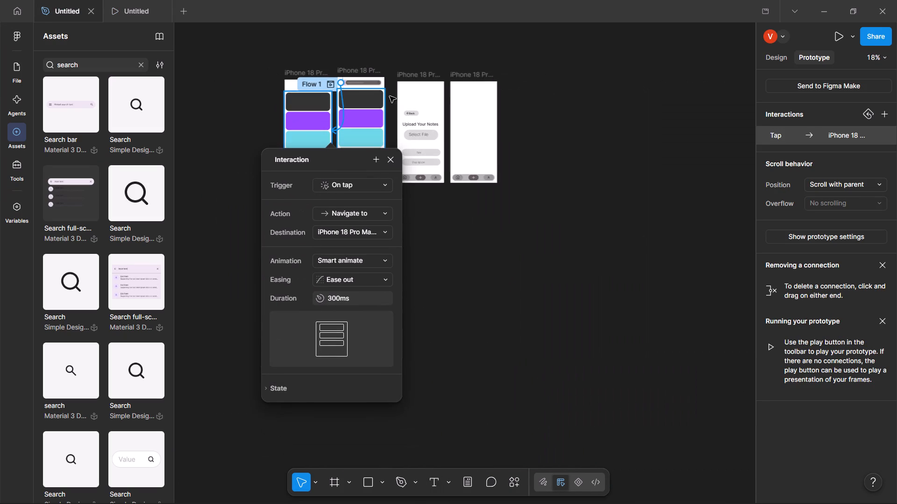
{"action": "scroll", "coordinate": [393, 97], "scroll_direction": "up", "scroll_amount": 2}
{"action": "scroll", "coordinate": [393, 97], "scroll_direction": "down", "scroll_amount": 2}
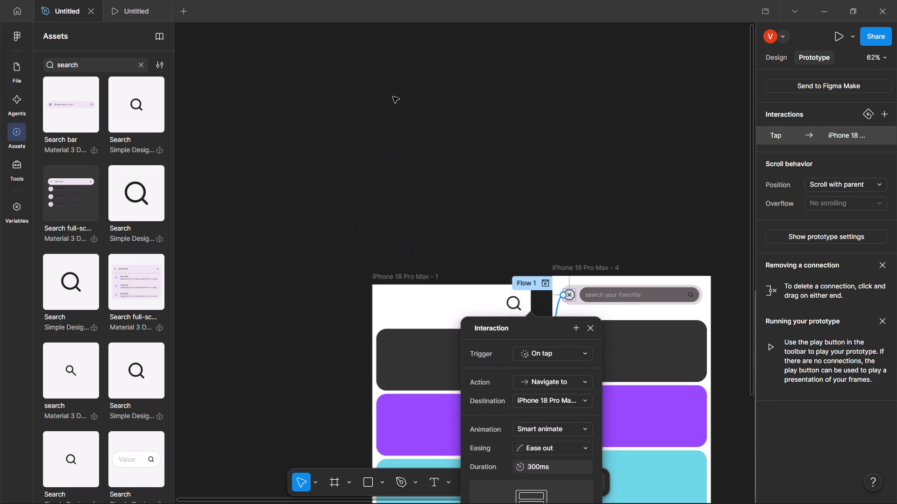
{"action": "scroll", "coordinate": [393, 97], "scroll_direction": "down", "scroll_amount": 4}
{"action": "scroll", "coordinate": [393, 97], "scroll_direction": "up", "scroll_amount": 1}
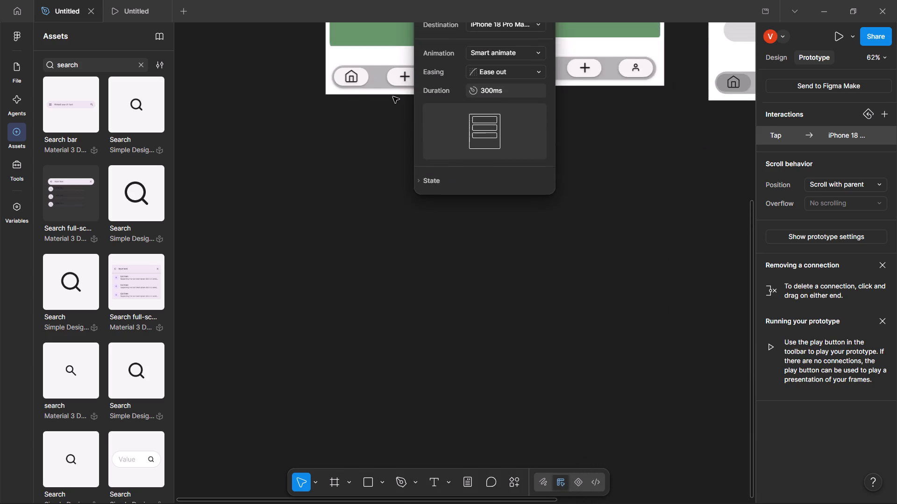
{"action": "scroll", "coordinate": [393, 97], "scroll_direction": "up", "scroll_amount": 3}
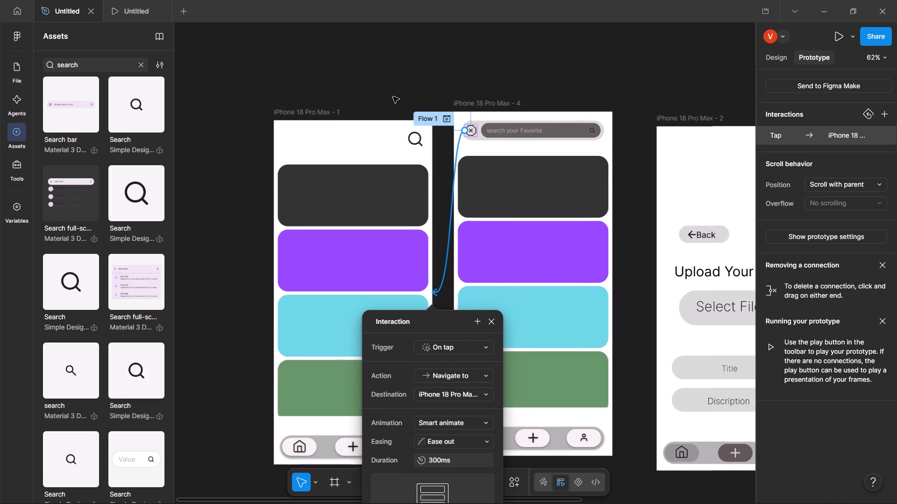
{"action": "scroll", "coordinate": [393, 97], "scroll_direction": "up", "scroll_amount": 1}
{"action": "scroll", "coordinate": [393, 97], "scroll_direction": "down", "scroll_amount": 1}
{"action": "left_click", "coordinate": [349, 28]}
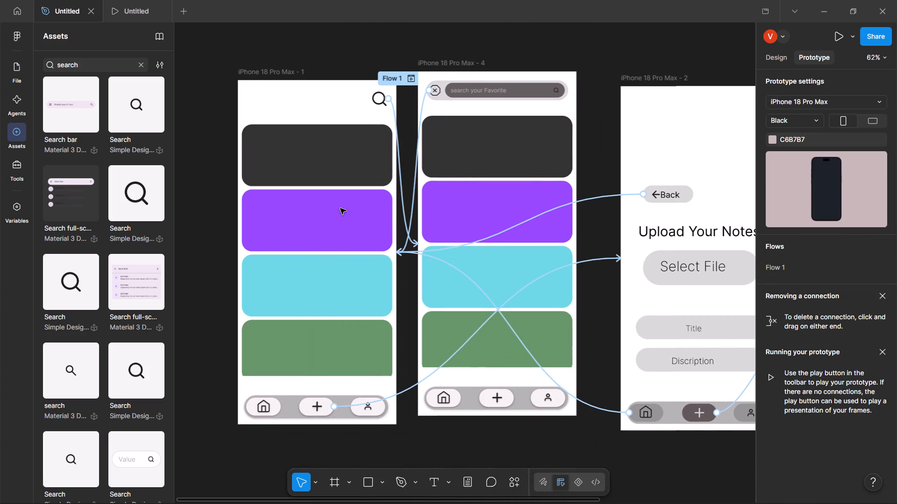
{"action": "left_click", "coordinate": [128, 0]}
{"action": "left_click", "coordinate": [382, 86]}
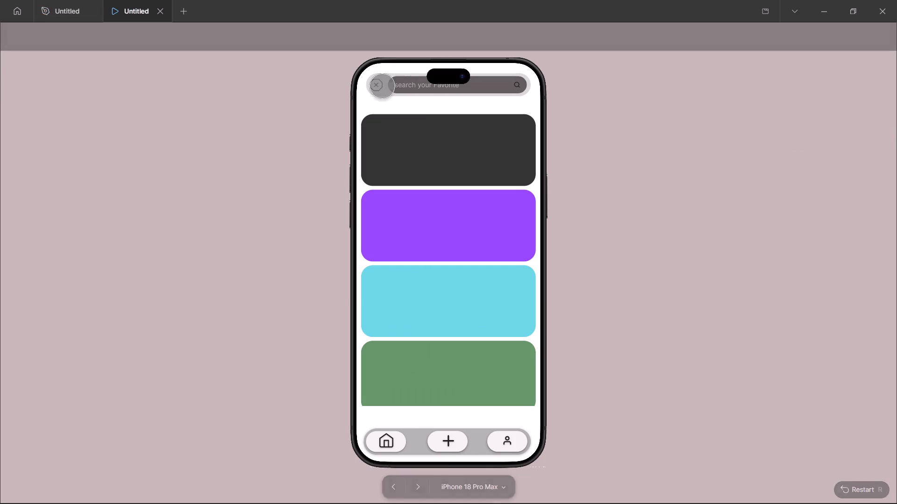
{"action": "left_click", "coordinate": [520, 84]}
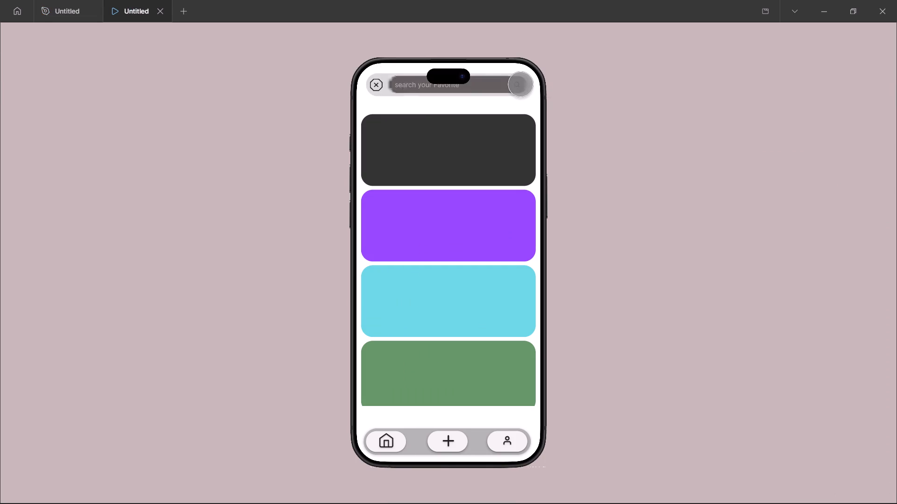
{"action": "left_click", "coordinate": [484, 87]}
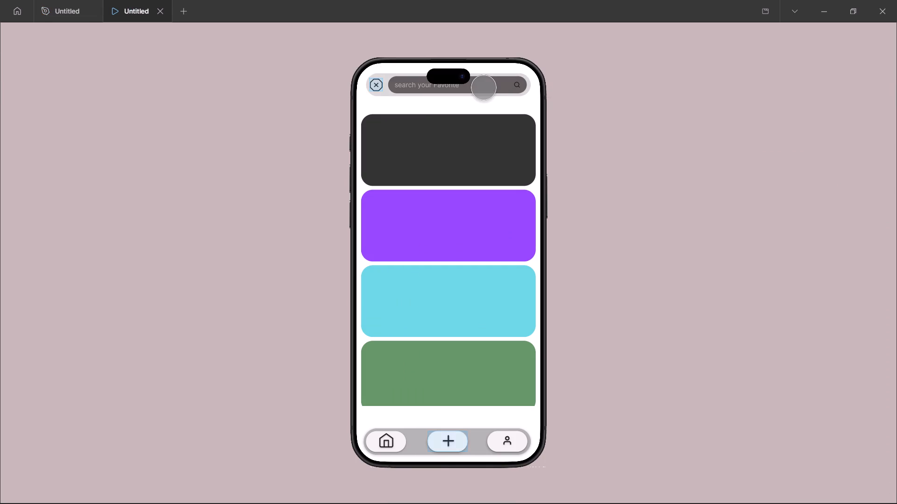
{"action": "left_click", "coordinate": [484, 87]}
{"action": "left_click", "coordinate": [377, 80]}
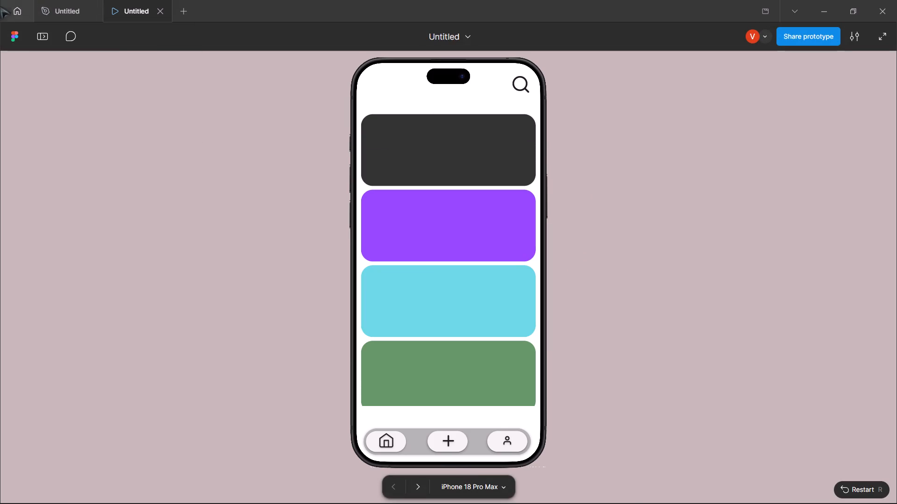
{"action": "left_click", "coordinate": [51, 14]}
Draw a near-circular ellipse about 184 × 175 near the top of the blank iPhone 18 Pro Max - 3 frame.
{"action": "scroll", "coordinate": [280, 157], "scroll_direction": "down", "scroll_amount": 1}
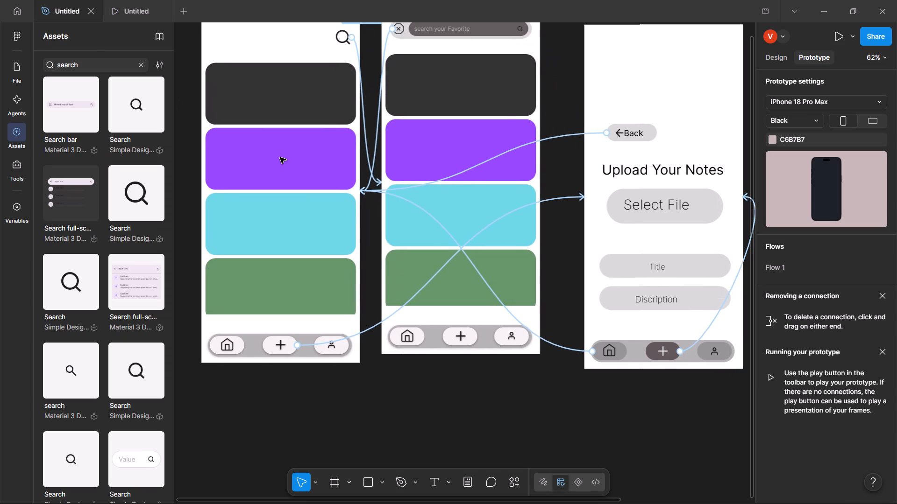
{"action": "scroll", "coordinate": [280, 157], "scroll_direction": "down", "scroll_amount": 1}
{"action": "scroll", "coordinate": [355, 185], "scroll_direction": "up", "scroll_amount": 1}
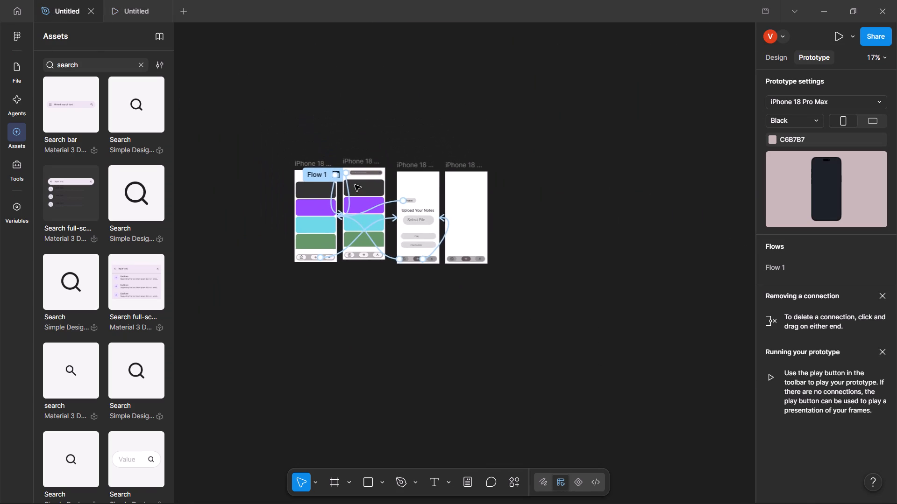
{"action": "scroll", "coordinate": [355, 185], "scroll_direction": "up", "scroll_amount": 1}
{"action": "scroll", "coordinate": [355, 185], "scroll_direction": "down", "scroll_amount": 1}
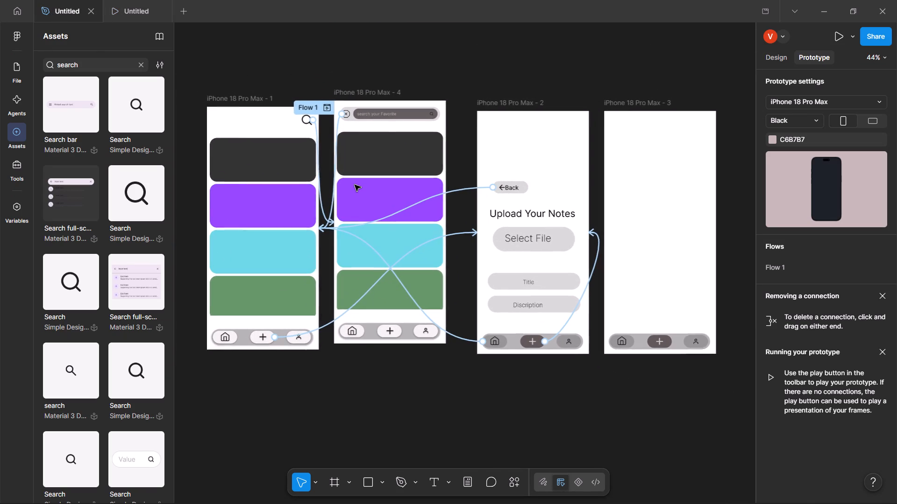
{"action": "left_click", "coordinate": [621, 258]}
{"action": "left_click", "coordinate": [621, 258]}
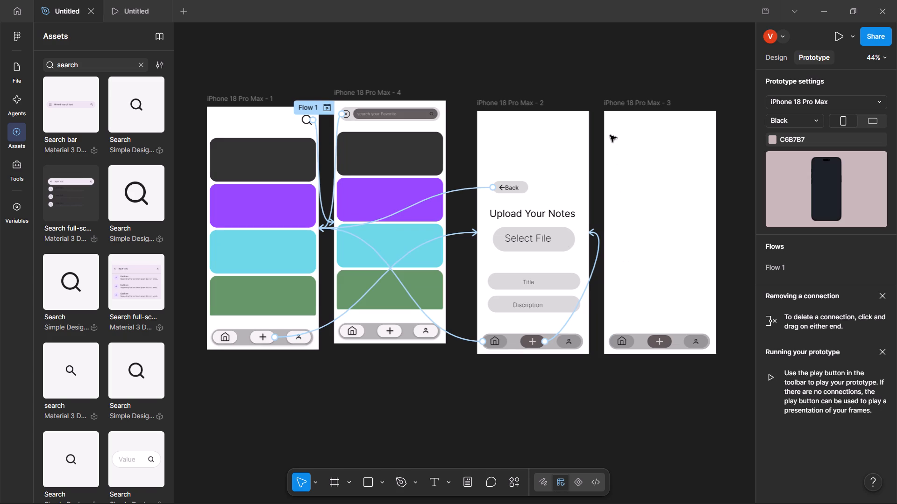
{"action": "left_click", "coordinate": [623, 98]}
{"action": "left_click", "coordinate": [632, 140]}
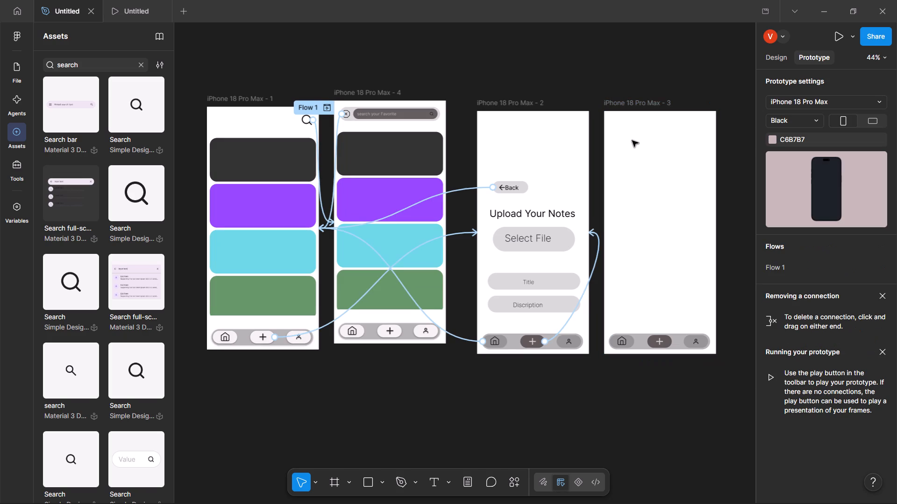
{"action": "left_click", "coordinate": [632, 140]}
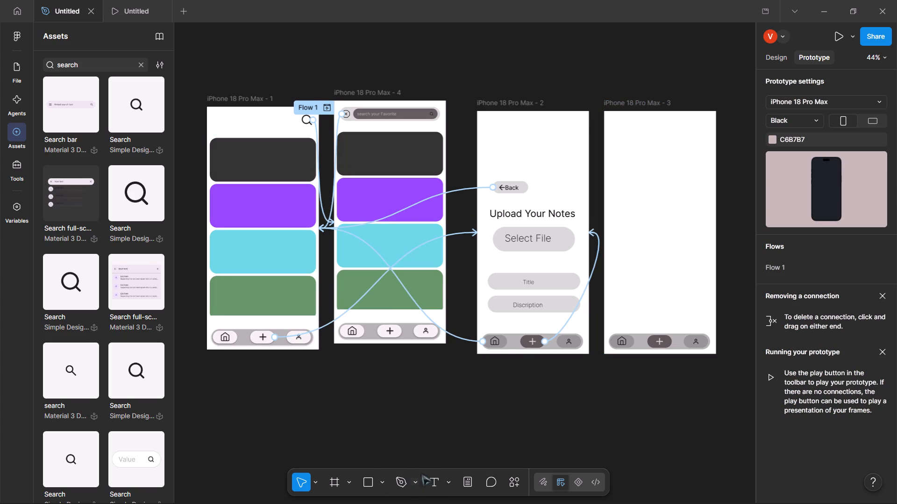
{"action": "left_click", "coordinate": [385, 480]}
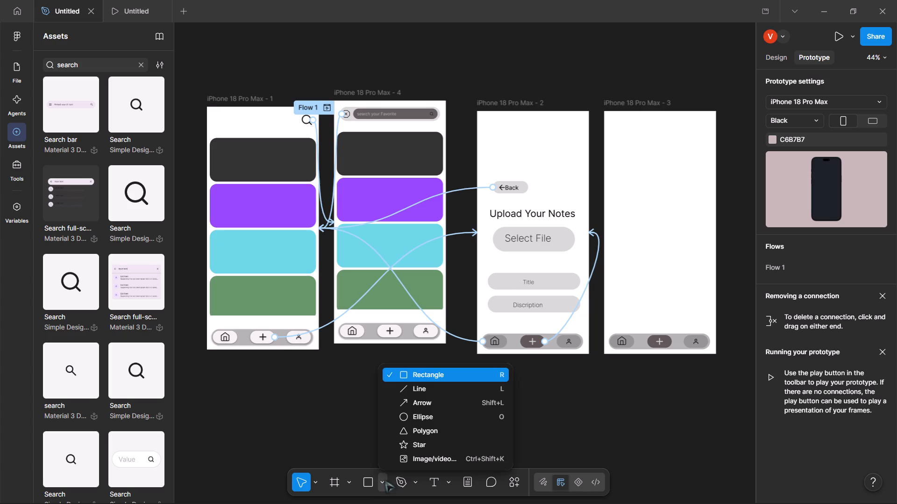
{"action": "left_click", "coordinate": [421, 420]}
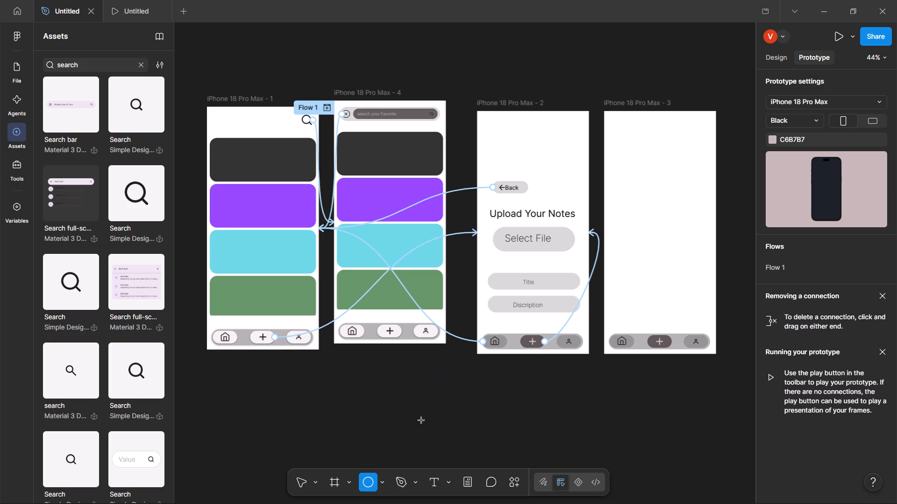
{"action": "left_click_drag", "start_coordinate": [637, 120], "coordinate": [670, 140]}
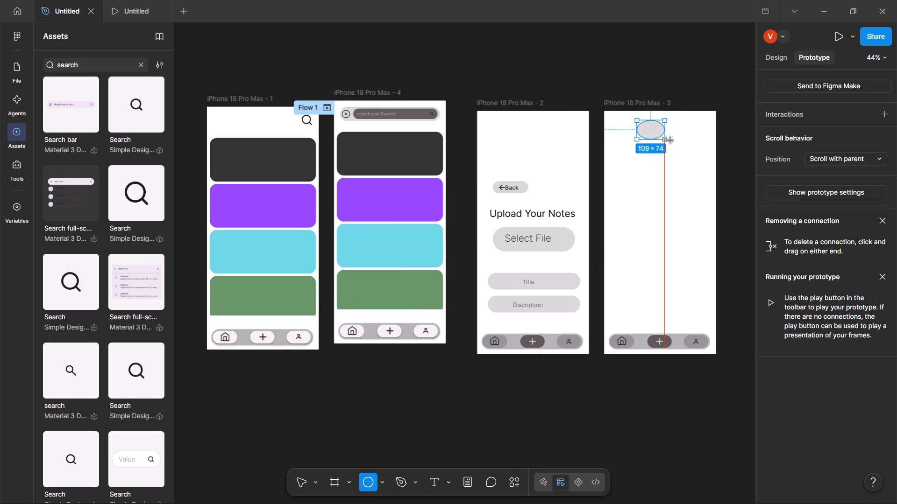
{"action": "left_click_drag", "start_coordinate": [670, 140], "coordinate": [684, 165]}
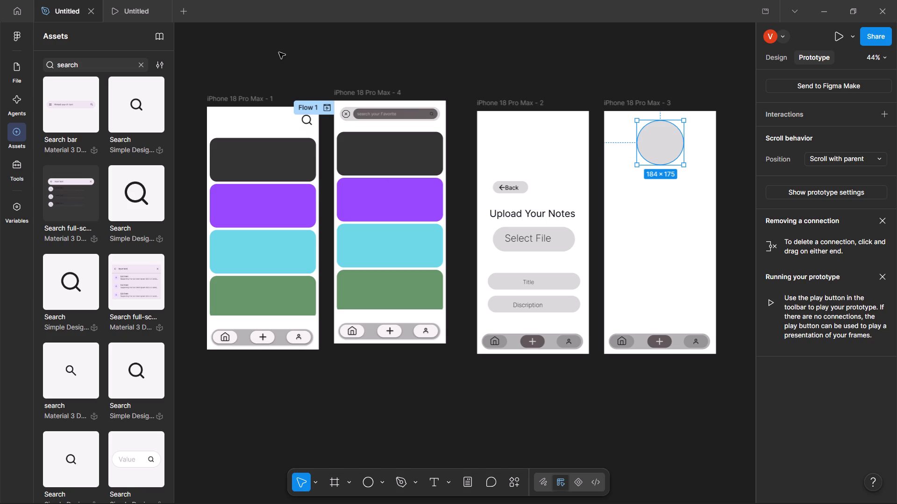
Search the asset libraries for "char" and browse the matching components.
{"action": "left_click", "coordinate": [95, 63]}
{"action": "key", "text": "BackSpace"}
{"action": "key", "text": "BackSpace"}
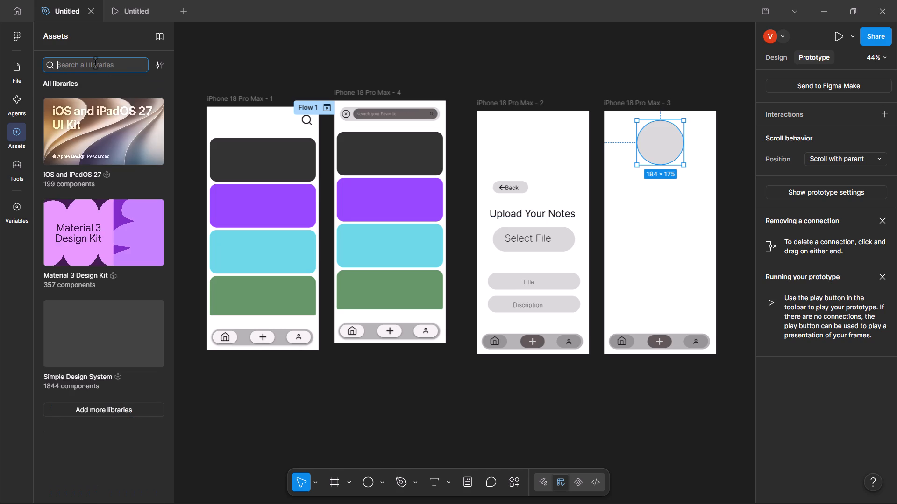
{"action": "type", "text": "char"}
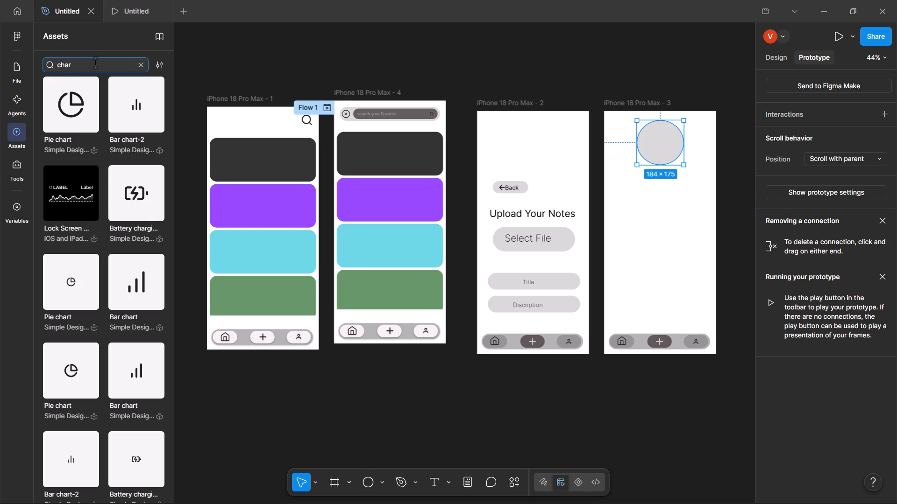
{"action": "scroll", "coordinate": [95, 63], "scroll_direction": "down", "scroll_amount": 3}
{"action": "scroll", "coordinate": [62, 298], "scroll_direction": "down", "scroll_amount": 3}
{"action": "scroll", "coordinate": [62, 298], "scroll_direction": "up", "scroll_amount": 7}
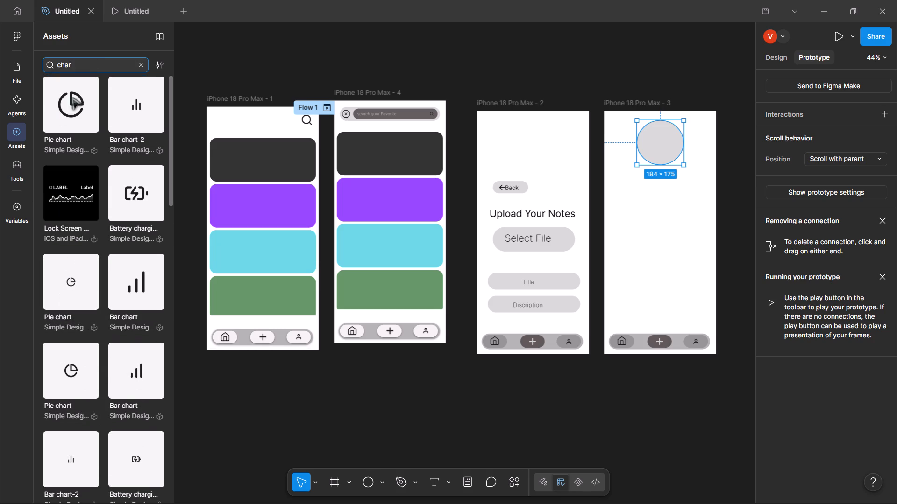
Search the asset libraries for "cartoon".
{"action": "key", "text": "BackSpace"}
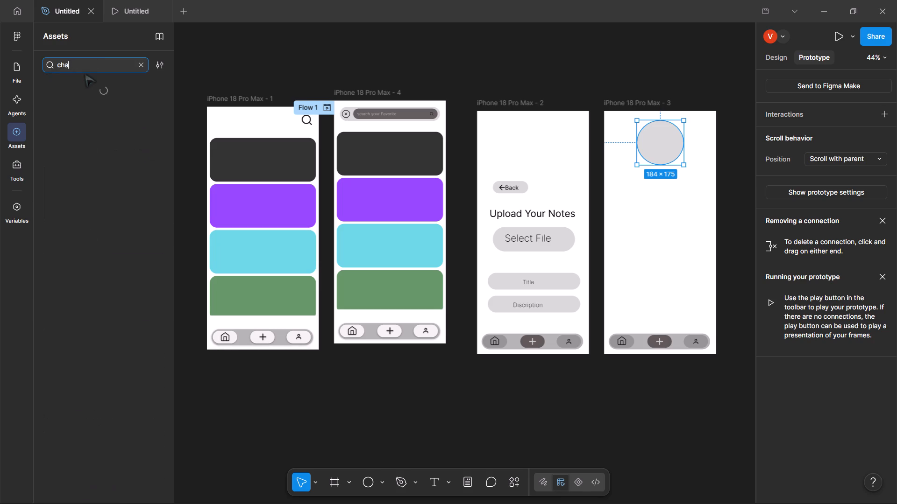
{"action": "key", "text": "BackSpace"}
{"action": "key", "text": "BackSpace"}
{"action": "type", "text": "artoon"}
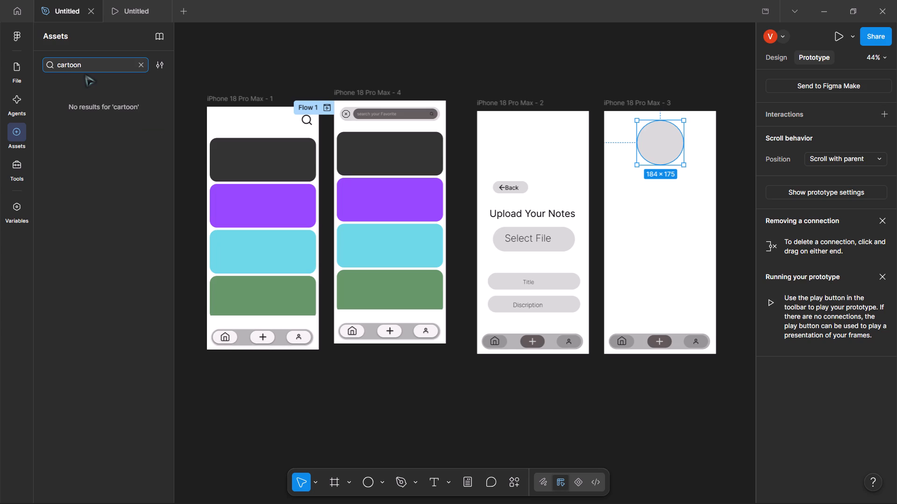
Replace the asset search term with "images" across all libraries.
{"action": "key", "text": "BackSpace"}
{"action": "key", "text": "BackSpace"}
{"action": "key", "text": "BackSpace"}
{"action": "key", "text": "BackSpace"}
{"action": "key", "text": "BackSpace"}
{"action": "key", "text": "BackSpace"}
{"action": "key", "text": "BackSpace"}
{"action": "key", "text": "BackSpace"}
{"action": "key", "text": "BackSpace"}
{"action": "key", "text": "BackSpace"}
{"action": "key", "text": "BackSpace"}
{"action": "key", "text": "BackSpace"}
{"action": "key", "text": "BackSpace"}
{"action": "key", "text": "BackSpace"}
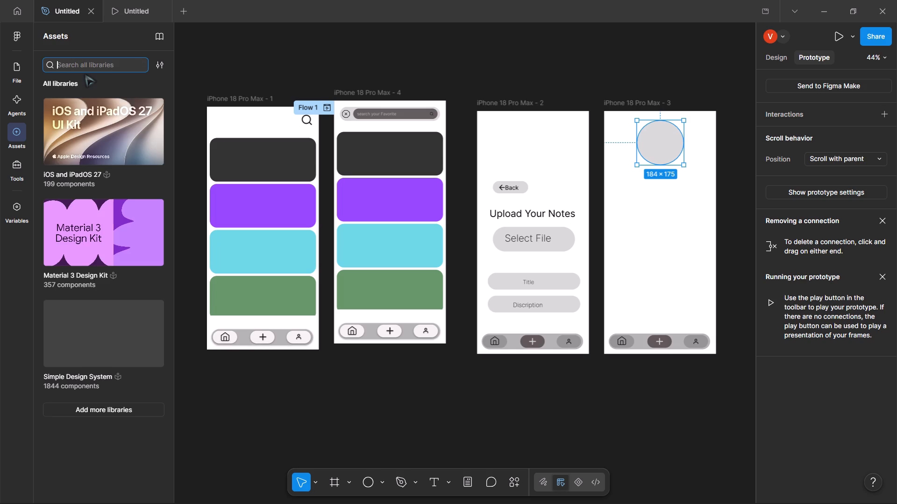
{"action": "type", "text": "imges"}
{"action": "key", "text": "BackSpace"}
{"action": "key", "text": "BackSpace"}
{"action": "key", "text": "a"}
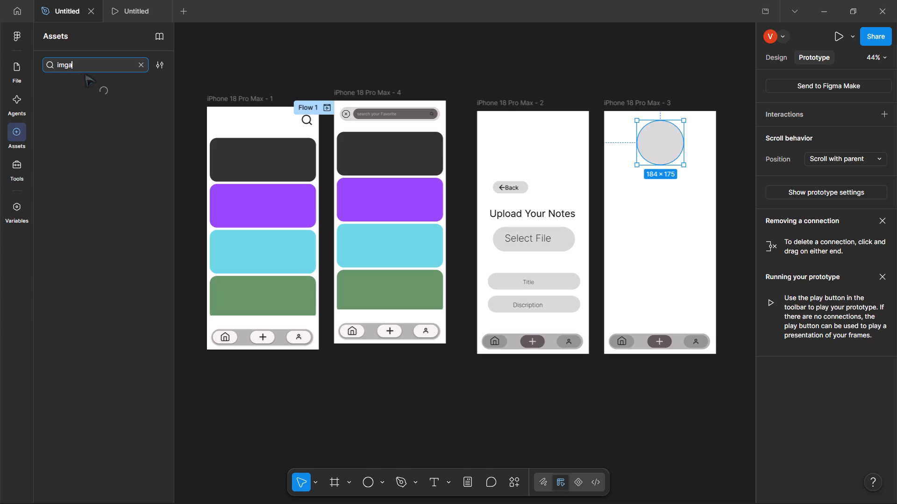
{"action": "key", "text": "g"}
{"action": "key", "text": "BackSpace"}
{"action": "key", "text": "BackSpace"}
{"action": "key", "text": "BackSpace"}
{"action": "type", "text": "ag"}
{"action": "type", "text": "es"}
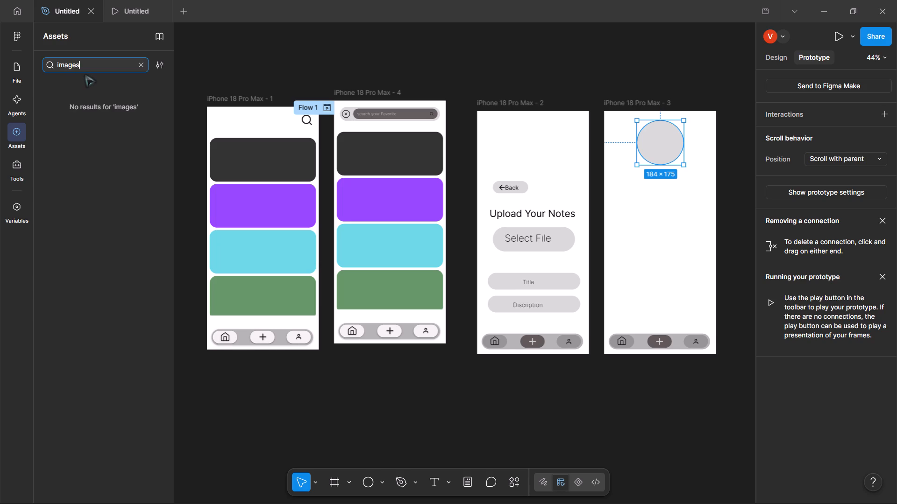
Clear the asset search and search the iOS and iPadOS 27 library for "user".
{"action": "key", "text": "BackSpace"}
{"action": "key", "text": "BackSpace"}
{"action": "key", "text": "BackSpace"}
{"action": "key", "text": "BackSpace"}
{"action": "key", "text": "BackSpace"}
{"action": "key", "text": "BackSpace"}
{"action": "key", "text": "BackSpace"}
{"action": "key", "text": "BackSpace"}
{"action": "key", "text": "BackSpace"}
{"action": "key", "text": "BackSpace"}
{"action": "key", "text": "BackSpace"}
{"action": "key", "text": "BackSpace"}
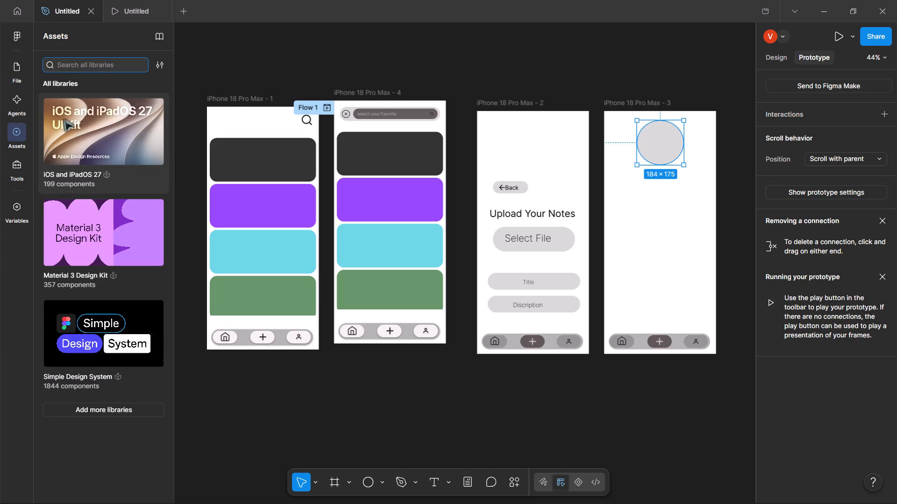
{"action": "left_click", "coordinate": [67, 118]}
{"action": "type", "text": "user"}
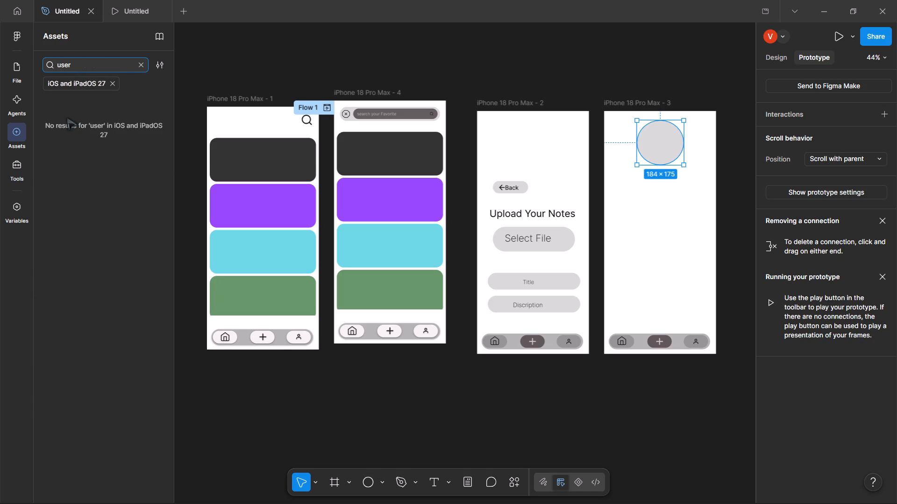
Search all libraries for "user" and place the Simple Design System User icon on the grey circle of iPhone 18 Pro Max - 3.
{"action": "left_click", "coordinate": [114, 84]}
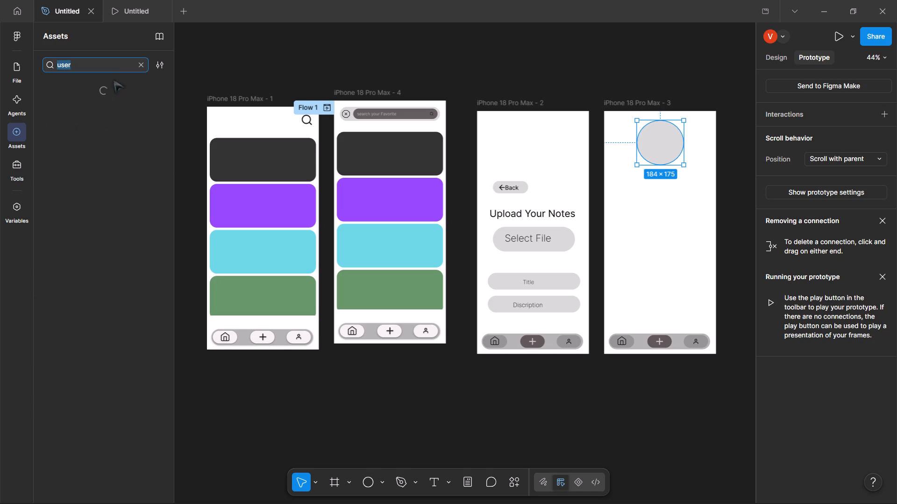
{"action": "left_click", "coordinate": [107, 71]}
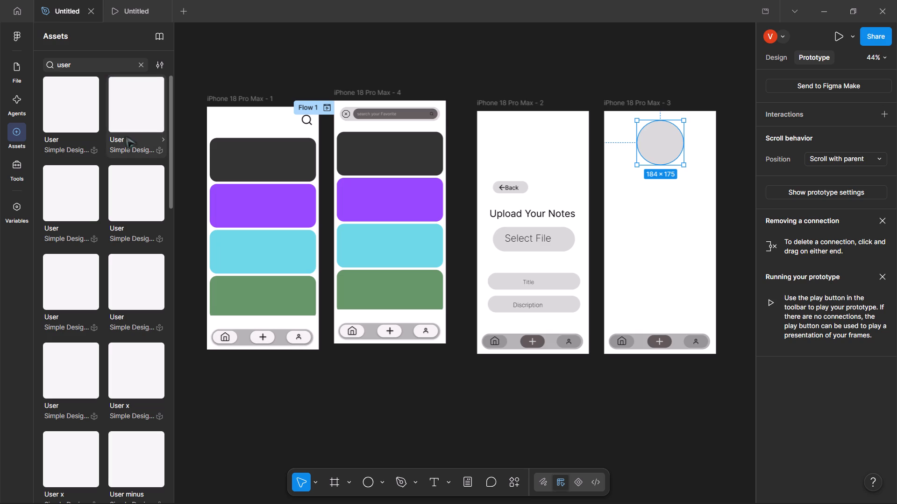
{"action": "scroll", "coordinate": [100, 224], "scroll_direction": "down", "scroll_amount": 2}
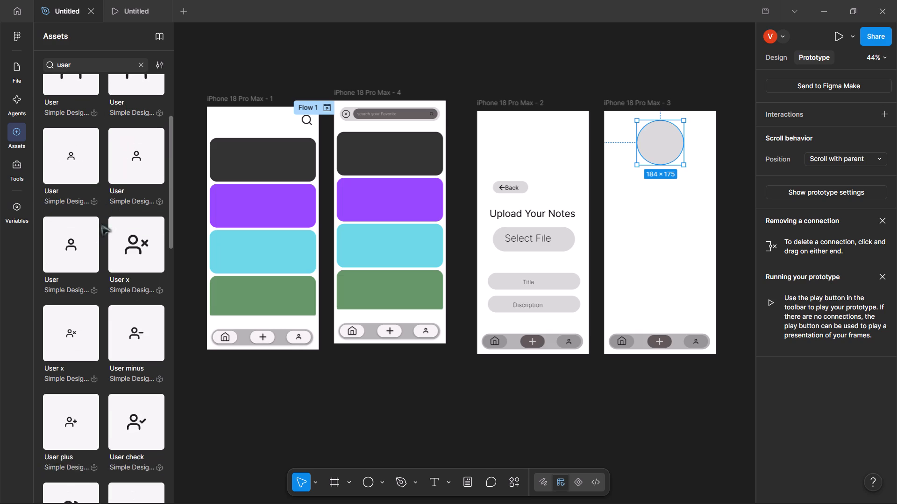
{"action": "scroll", "coordinate": [100, 224], "scroll_direction": "up", "scroll_amount": 2}
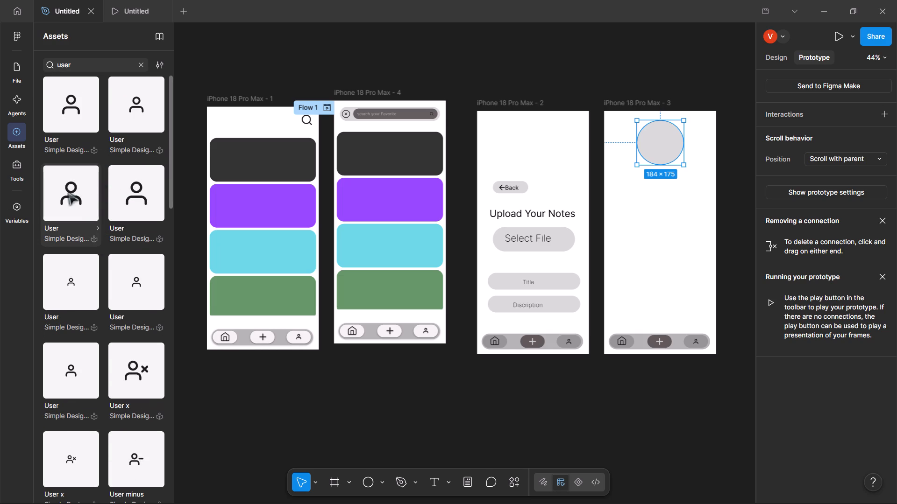
{"action": "left_click_drag", "start_coordinate": [124, 188], "coordinate": [538, 74]}
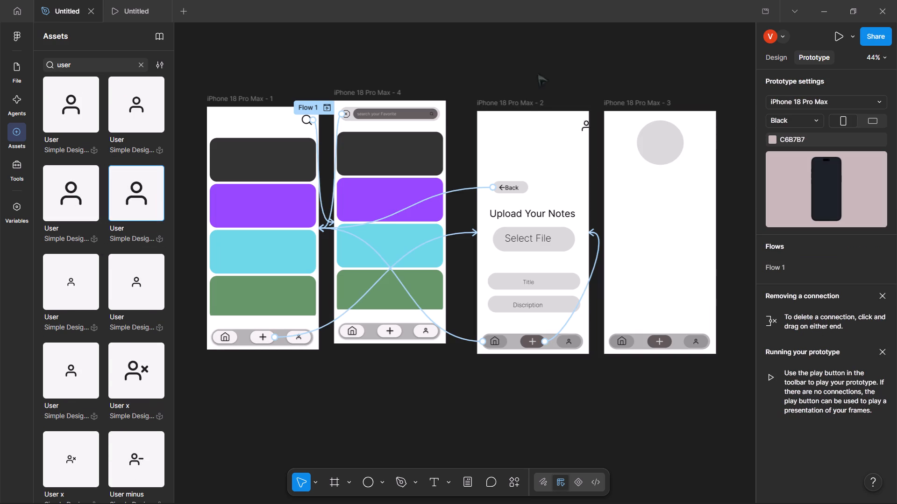
{"action": "left_click_drag", "start_coordinate": [538, 74], "coordinate": [649, 137]}
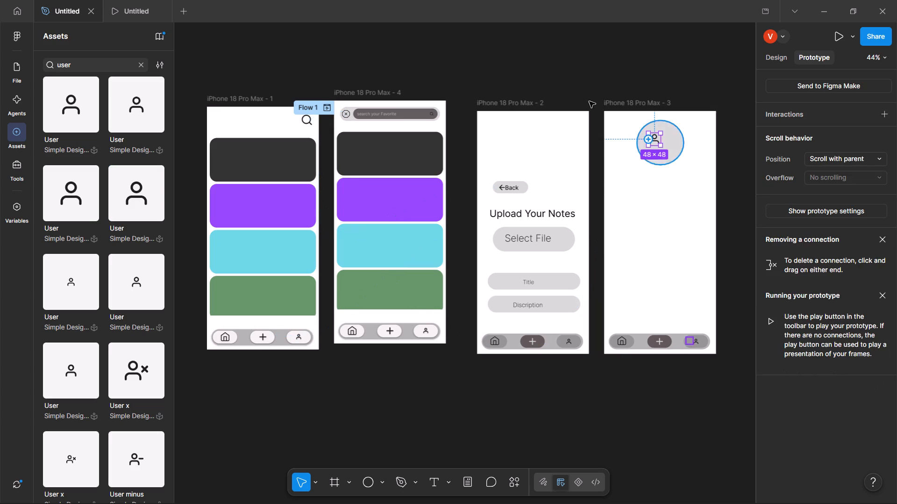
{"action": "left_click", "coordinate": [521, 70]}
Enlarge the user icon to about 86 × 98 and centre it horizontally inside the circle at about X 177, Y 68.
{"action": "scroll", "coordinate": [521, 70], "scroll_direction": "left", "scroll_amount": 3}
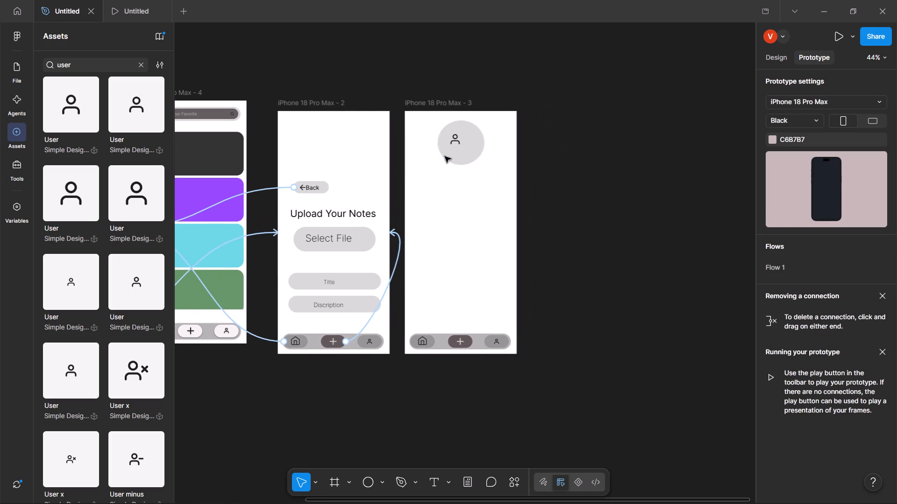
{"action": "left_click", "coordinate": [450, 146]}
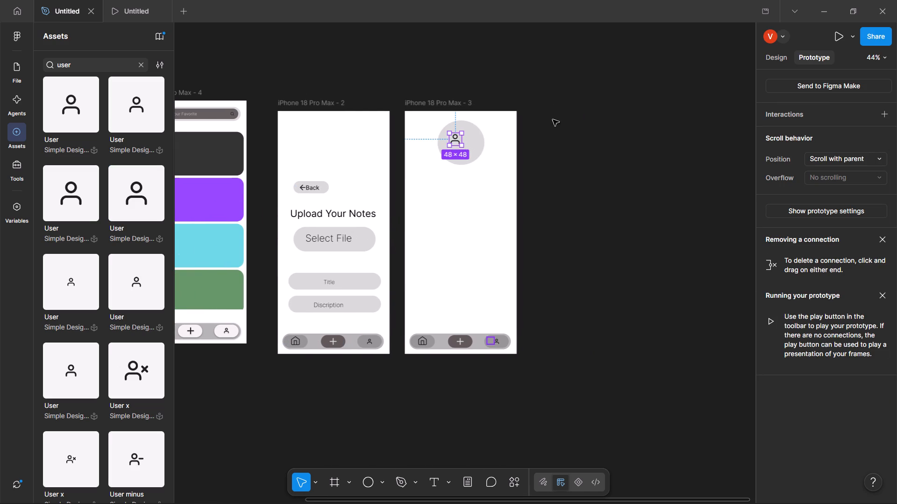
{"action": "left_click", "coordinate": [778, 57]}
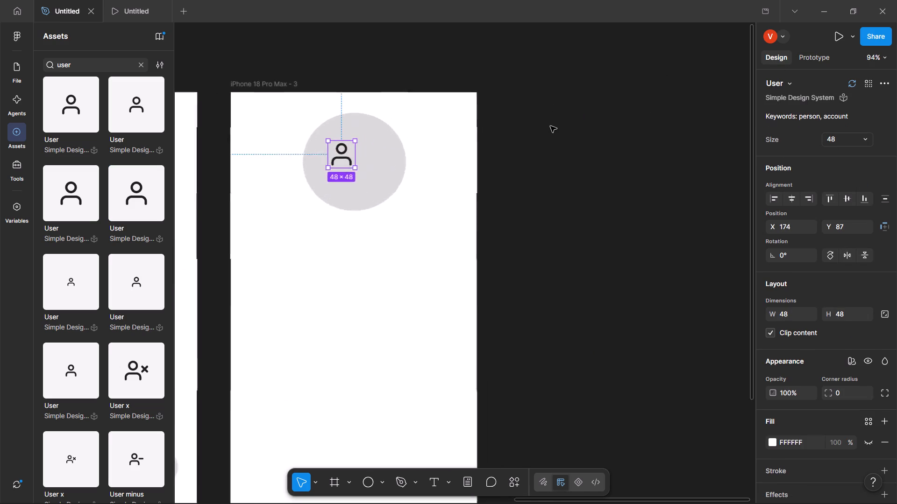
{"action": "scroll", "coordinate": [416, 146], "scroll_direction": "right", "scroll_amount": 2}
{"action": "left_click", "coordinate": [385, 161]}
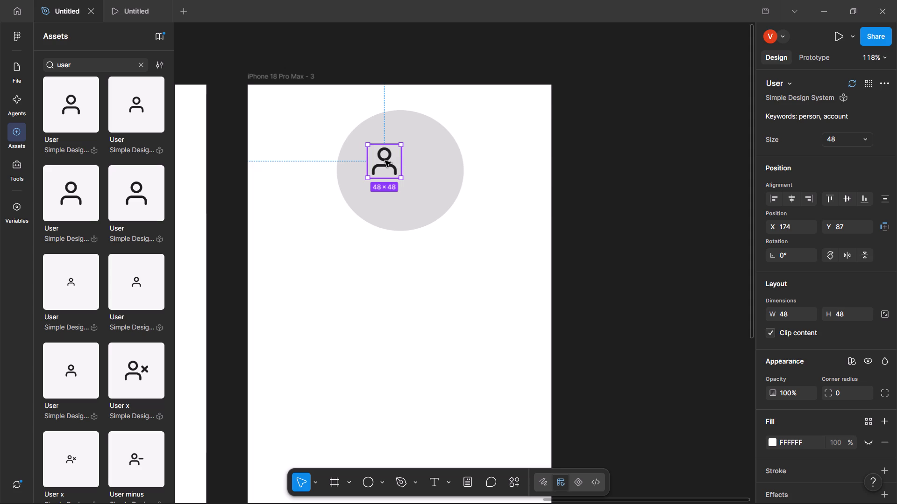
{"action": "left_click_drag", "start_coordinate": [401, 178], "coordinate": [450, 194]}
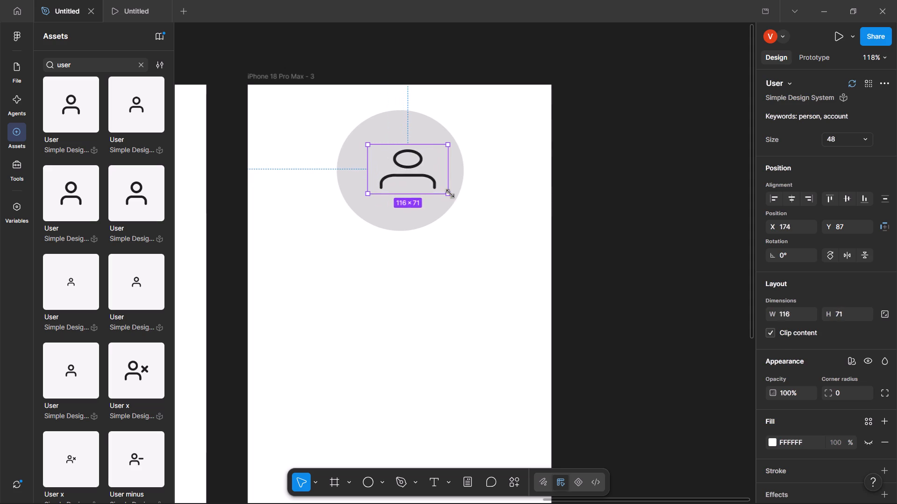
{"action": "left_click_drag", "start_coordinate": [450, 194], "coordinate": [427, 212]}
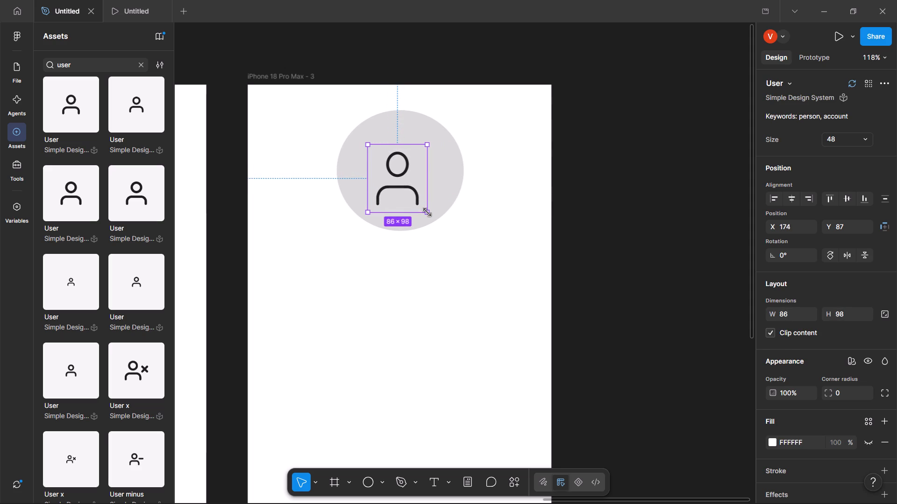
{"action": "left_click_drag", "start_coordinate": [399, 180], "coordinate": [399, 168]}
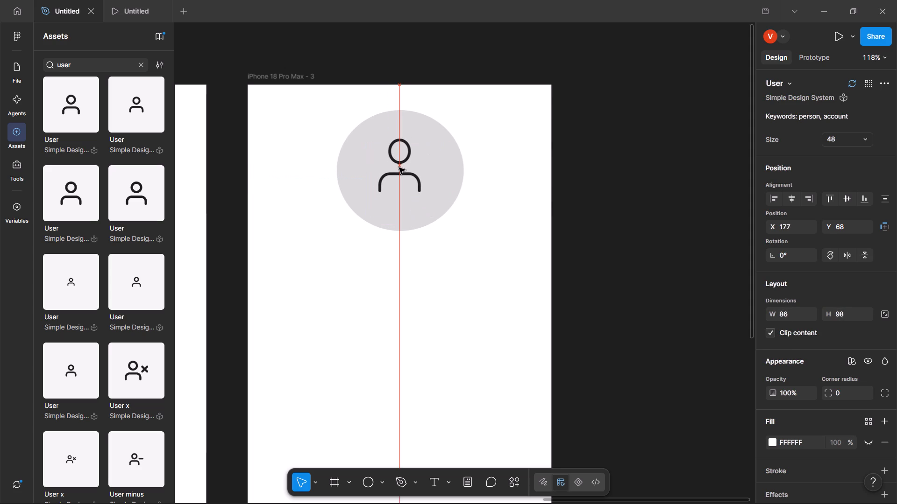
{"action": "left_click_drag", "start_coordinate": [399, 168], "coordinate": [399, 168]}
Change the avatar circle's fill to light blue 7ACCEA.
{"action": "left_click", "coordinate": [434, 208]}
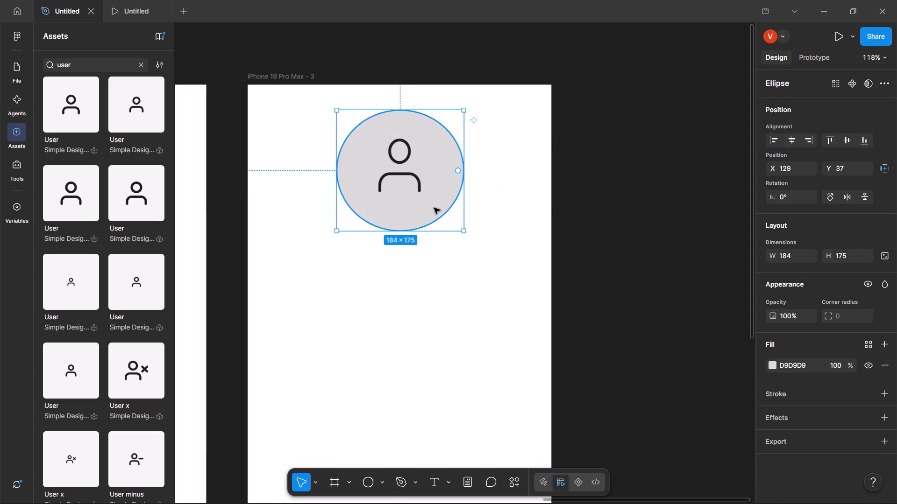
{"action": "left_click", "coordinate": [770, 364]}
{"action": "left_click_drag", "start_coordinate": [707, 318], "coordinate": [674, 291]}
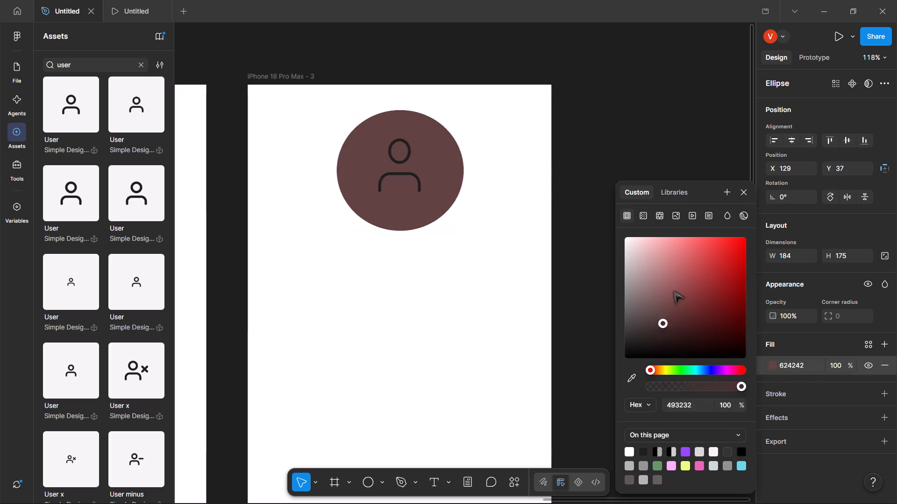
{"action": "left_click_drag", "start_coordinate": [674, 291], "coordinate": [687, 260]}
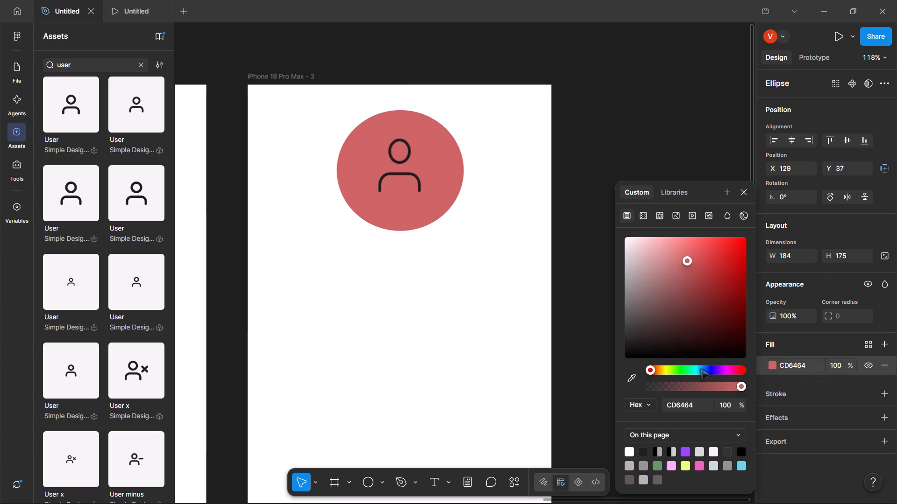
{"action": "left_click", "coordinate": [700, 368]}
{"action": "left_click_drag", "start_coordinate": [672, 281], "coordinate": [669, 256]}
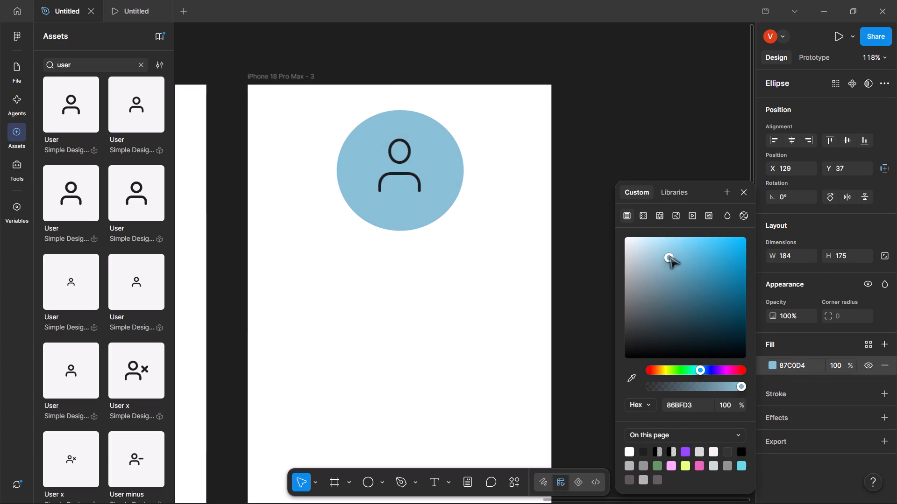
{"action": "left_click_drag", "start_coordinate": [669, 256], "coordinate": [683, 247]}
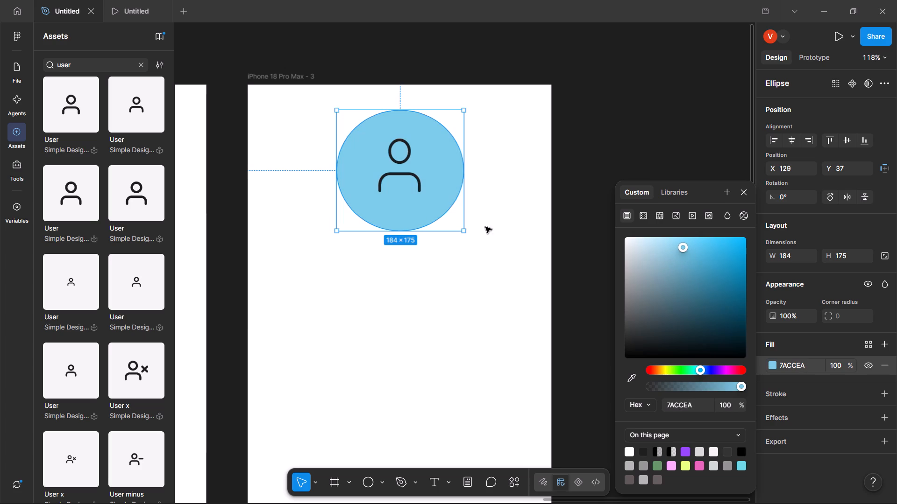
Set the user icon's Y position to 71.
{"action": "left_click", "coordinate": [417, 184]}
{"action": "left_click", "coordinate": [417, 184]}
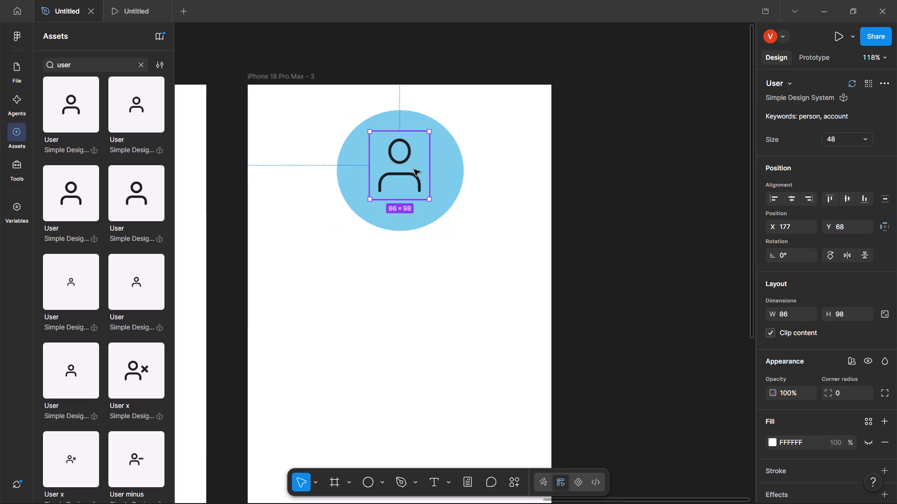
{"action": "left_click", "coordinate": [864, 225]}
{"action": "key", "text": "Up"}
{"action": "key", "text": "Up"}
{"action": "key", "text": "Up"}
{"action": "key", "text": "Up"}
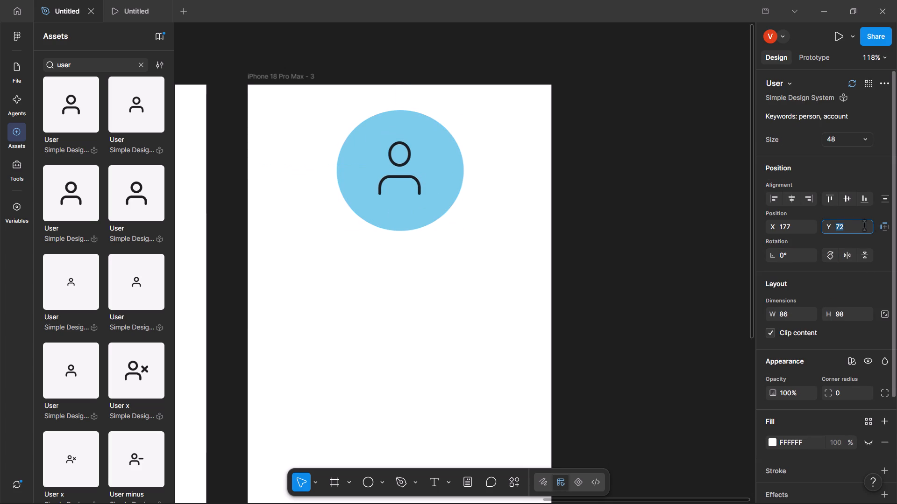
{"action": "left_click", "coordinate": [886, 228]}
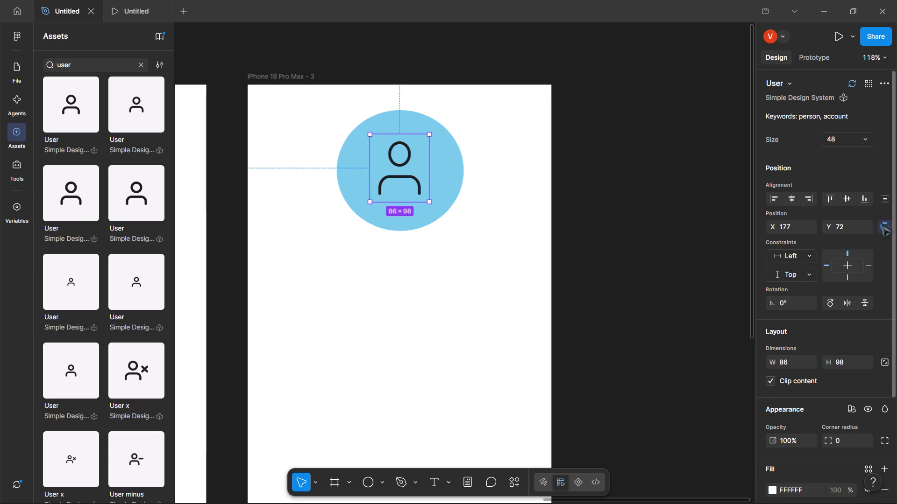
{"action": "left_click", "coordinate": [858, 218]}
{"action": "left_click", "coordinate": [856, 225]}
{"action": "key", "text": "Up"}
{"action": "key", "text": "Up"}
{"action": "key", "text": "Up"}
{"action": "key", "text": "Up"}
{"action": "key", "text": "Up"}
{"action": "key", "text": "Up"}
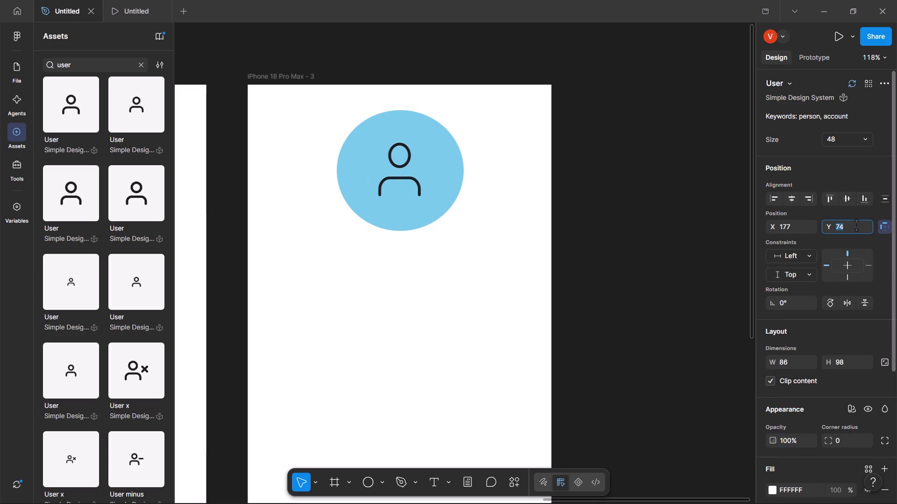
{"action": "key", "text": "Up"}
{"action": "key", "text": "Up"}
{"action": "key", "text": "Up"}
{"action": "key", "text": "Down"}
{"action": "key", "text": "Down"}
{"action": "key", "text": "Down"}
{"action": "key", "text": "Down"}
{"action": "key", "text": "Down"}
{"action": "key", "text": "Down"}
{"action": "key", "text": "Down"}
{"action": "key", "text": "Down"}
{"action": "key", "text": "Down"}
{"action": "key", "text": "Down"}
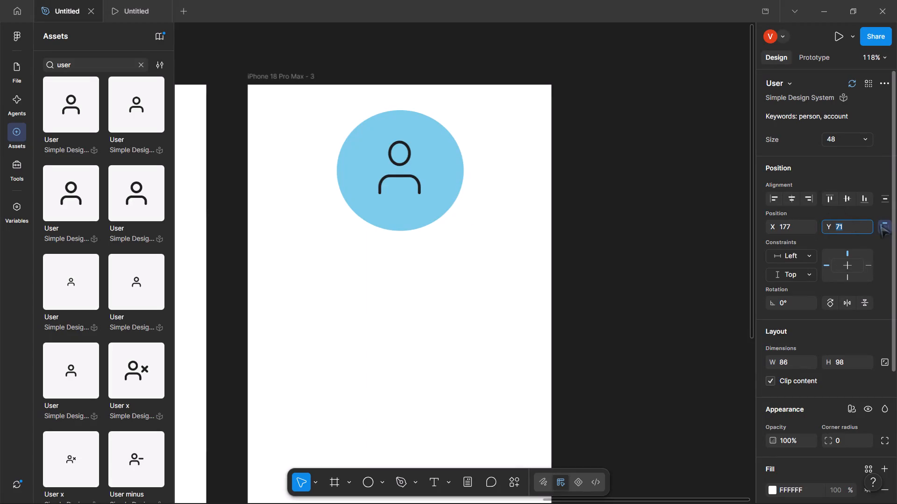
{"action": "left_click", "coordinate": [883, 227]}
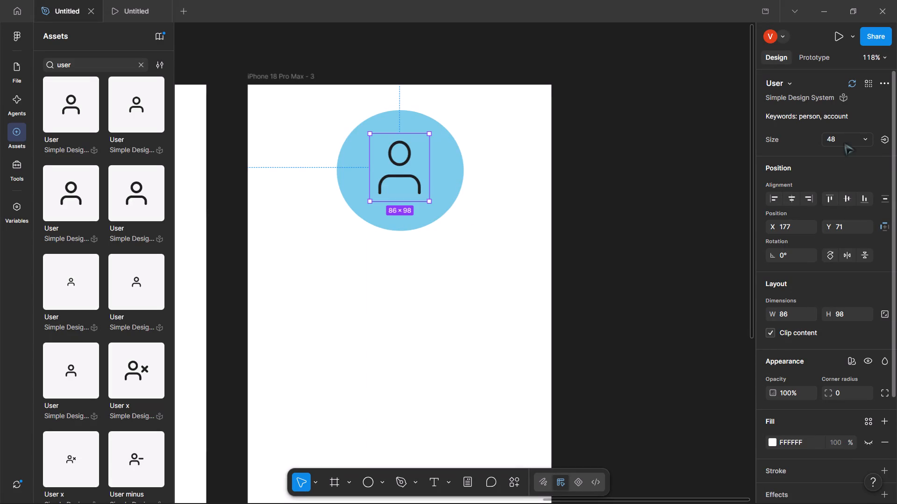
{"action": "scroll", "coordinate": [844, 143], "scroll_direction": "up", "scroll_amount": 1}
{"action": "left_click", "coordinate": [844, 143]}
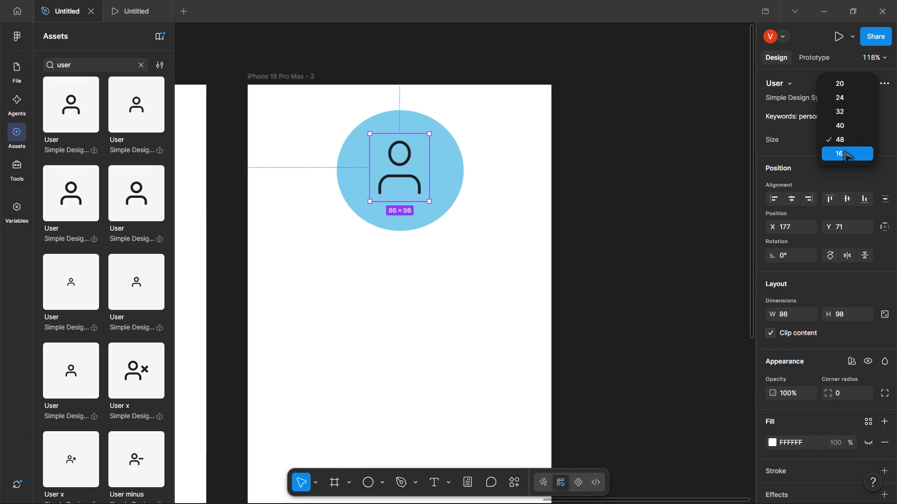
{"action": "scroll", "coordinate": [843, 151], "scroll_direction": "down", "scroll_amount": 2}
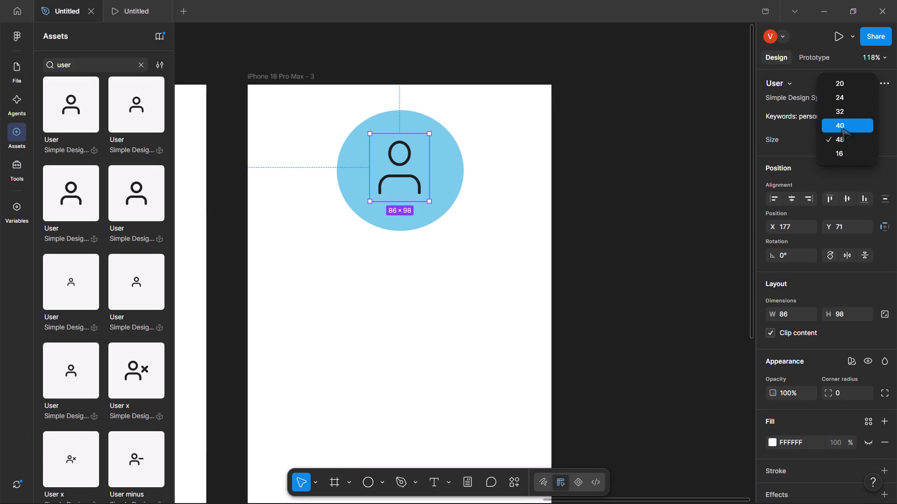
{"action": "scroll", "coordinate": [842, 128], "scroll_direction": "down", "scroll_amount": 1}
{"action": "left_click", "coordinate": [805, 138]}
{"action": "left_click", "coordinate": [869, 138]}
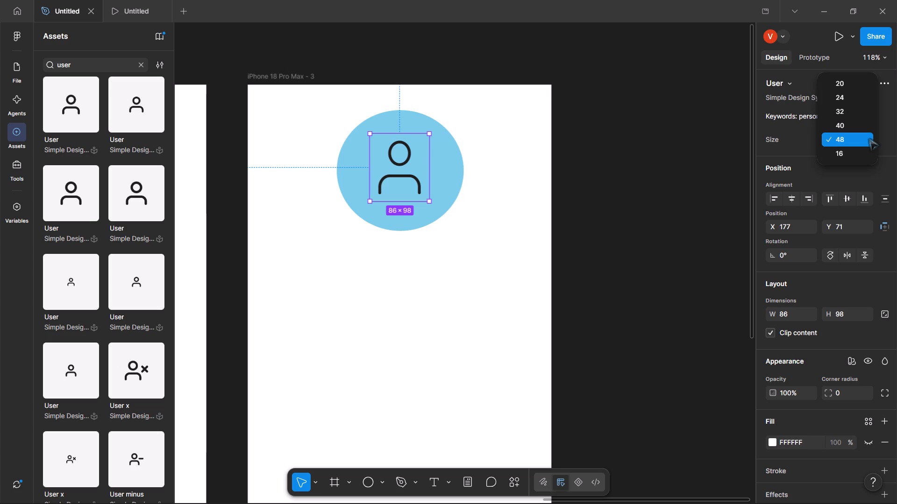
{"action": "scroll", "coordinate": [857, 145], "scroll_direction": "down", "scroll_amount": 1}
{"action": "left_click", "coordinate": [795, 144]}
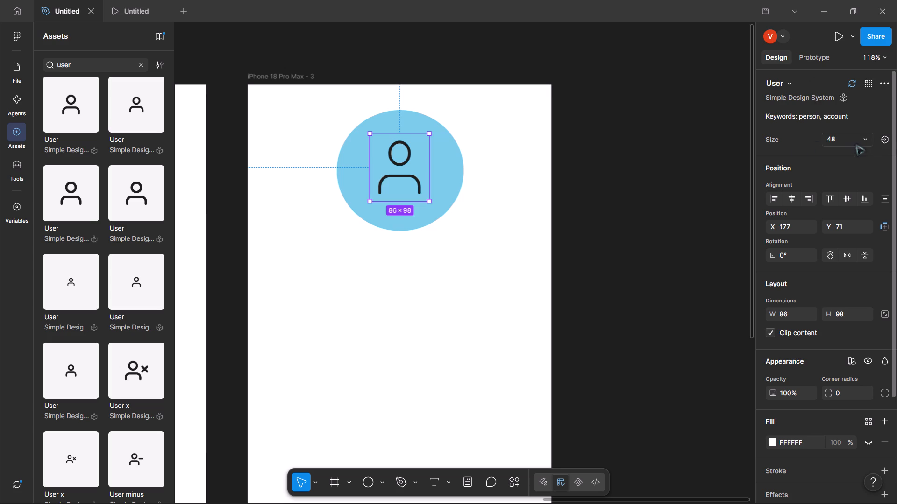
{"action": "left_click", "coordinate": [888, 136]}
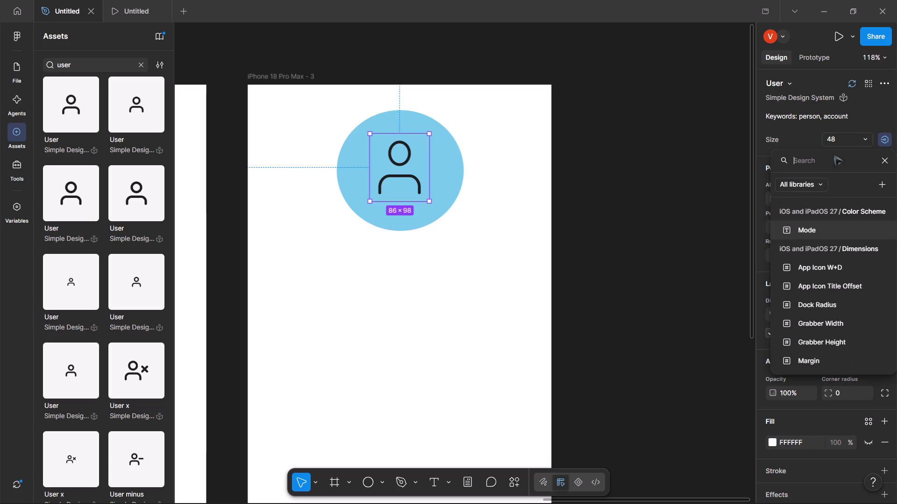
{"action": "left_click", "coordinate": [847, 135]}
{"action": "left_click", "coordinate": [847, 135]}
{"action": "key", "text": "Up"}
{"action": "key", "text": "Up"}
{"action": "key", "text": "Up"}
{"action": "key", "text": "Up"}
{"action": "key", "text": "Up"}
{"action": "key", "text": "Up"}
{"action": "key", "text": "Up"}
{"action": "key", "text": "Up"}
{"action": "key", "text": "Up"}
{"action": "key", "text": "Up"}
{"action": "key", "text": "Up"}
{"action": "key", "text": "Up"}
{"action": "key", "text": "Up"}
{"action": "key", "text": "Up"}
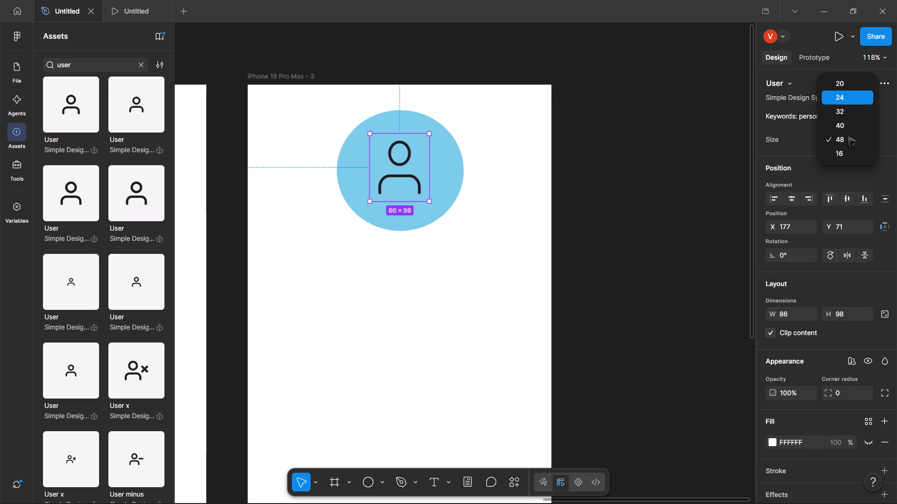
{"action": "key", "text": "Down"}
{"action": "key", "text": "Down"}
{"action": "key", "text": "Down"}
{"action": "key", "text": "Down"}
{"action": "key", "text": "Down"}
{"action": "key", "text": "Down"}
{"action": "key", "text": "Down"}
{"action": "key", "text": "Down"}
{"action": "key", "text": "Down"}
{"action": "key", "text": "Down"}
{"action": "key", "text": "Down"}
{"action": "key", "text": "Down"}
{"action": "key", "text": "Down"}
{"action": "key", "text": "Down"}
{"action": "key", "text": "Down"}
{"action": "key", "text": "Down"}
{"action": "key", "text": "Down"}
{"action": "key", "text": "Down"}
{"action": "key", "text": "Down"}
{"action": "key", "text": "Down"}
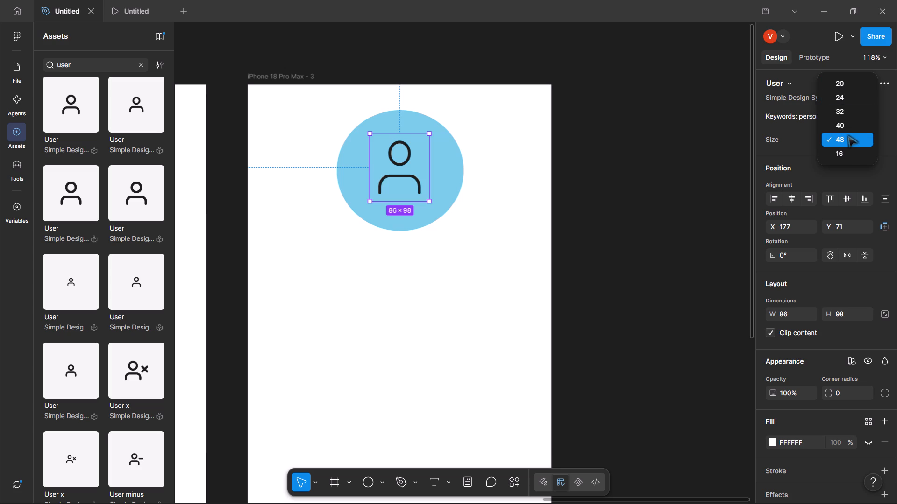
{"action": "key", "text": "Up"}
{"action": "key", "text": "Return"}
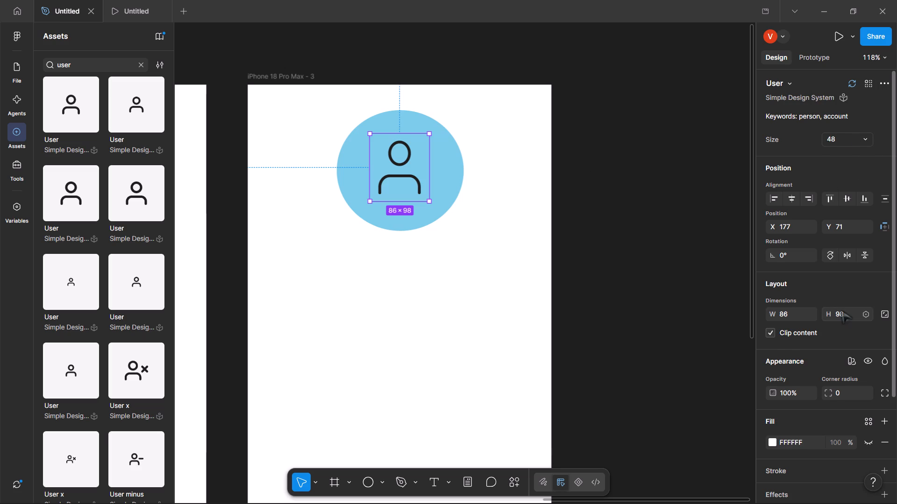
Set the user icon's height to 103.
{"action": "scroll", "coordinate": [841, 311], "scroll_direction": "down", "scroll_amount": 1}
{"action": "left_click", "coordinate": [847, 290]}
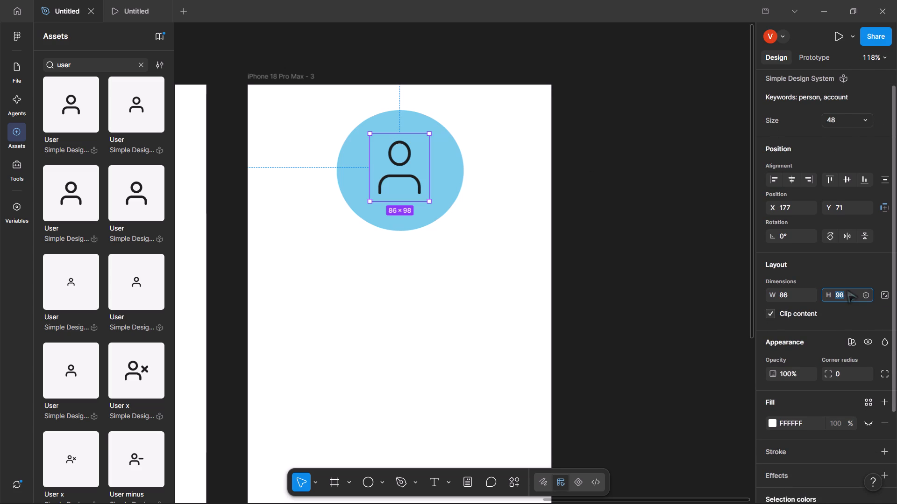
{"action": "key", "text": "Up"}
{"action": "key", "text": "Up"}
{"action": "key", "text": "Up"}
{"action": "key", "text": "Up"}
{"action": "key", "text": "Up"}
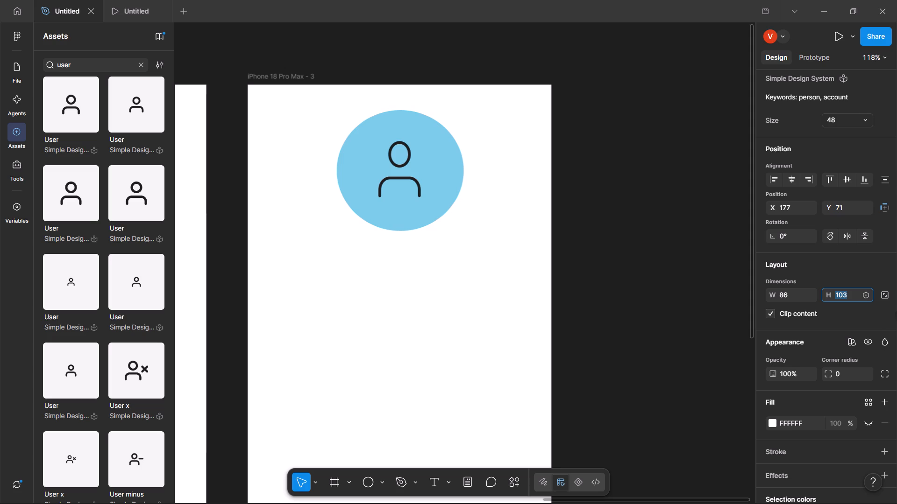
Lock the user icon's aspect ratio and enlarge the icon to 116 × 139.
{"action": "left_click", "coordinate": [885, 297]}
{"action": "left_click_drag", "start_coordinate": [850, 287], "coordinate": [448, 262]}
{"action": "key", "text": "Up"}
{"action": "key", "text": "Up"}
{"action": "key", "text": "Up"}
{"action": "key", "text": "Up"}
{"action": "left_click", "coordinate": [850, 292]}
{"action": "key", "text": "Up"}
{"action": "key", "text": "Up"}
{"action": "key", "text": "Up"}
{"action": "key", "text": "Up"}
{"action": "key", "text": "Up"}
{"action": "key", "text": "Up"}
{"action": "key", "text": "Up"}
{"action": "key", "text": "Up"}
{"action": "key", "text": "Up"}
{"action": "key", "text": "Up"}
{"action": "key", "text": "Up"}
{"action": "key", "text": "Up"}
{"action": "key", "text": "Up"}
{"action": "key", "text": "Up"}
{"action": "key", "text": "Up"}
{"action": "key", "text": "Up"}
{"action": "key", "text": "Up"}
{"action": "key", "text": "Up"}
{"action": "key", "text": "Up"}
{"action": "key", "text": "Up"}
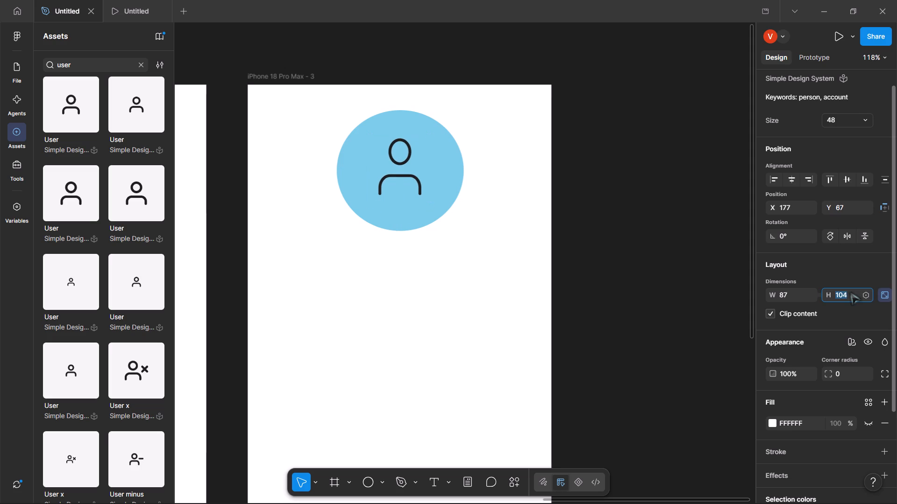
{"action": "key", "text": "Up"}
{"action": "key", "text": "Up"}
{"action": "key", "text": "Up"}
{"action": "key", "text": "Up"}
{"action": "key", "text": "Up"}
{"action": "key", "text": "Up"}
{"action": "key", "text": "Up"}
{"action": "key", "text": "Up"}
{"action": "key", "text": "Up"}
{"action": "key", "text": "Up"}
{"action": "key", "text": "Up"}
{"action": "key", "text": "Up"}
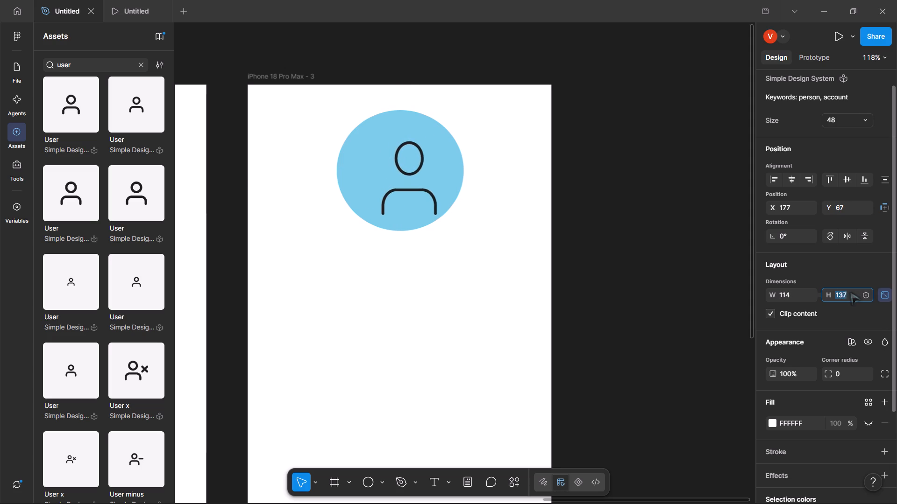
Move the user icon within the avatar circle to about X 162, Y 43.
{"action": "left_click_drag", "start_coordinate": [420, 187], "coordinate": [403, 179]}
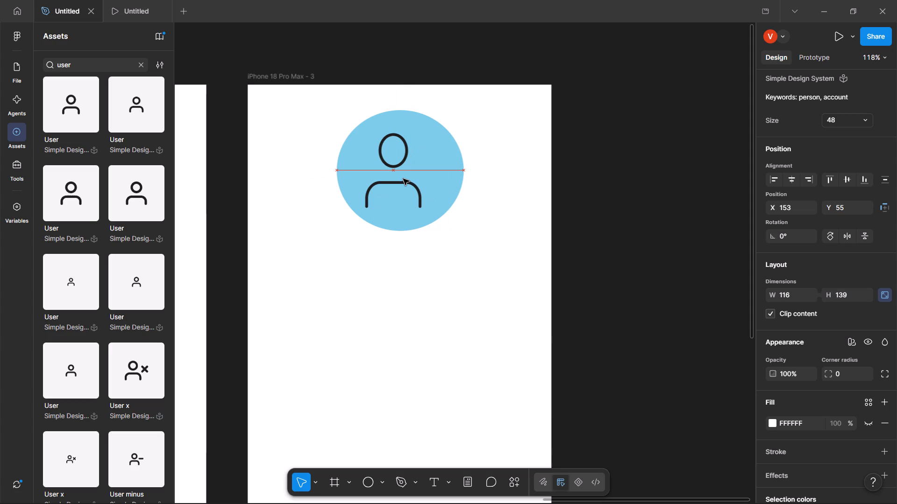
{"action": "left_click_drag", "start_coordinate": [403, 179], "coordinate": [407, 171]}
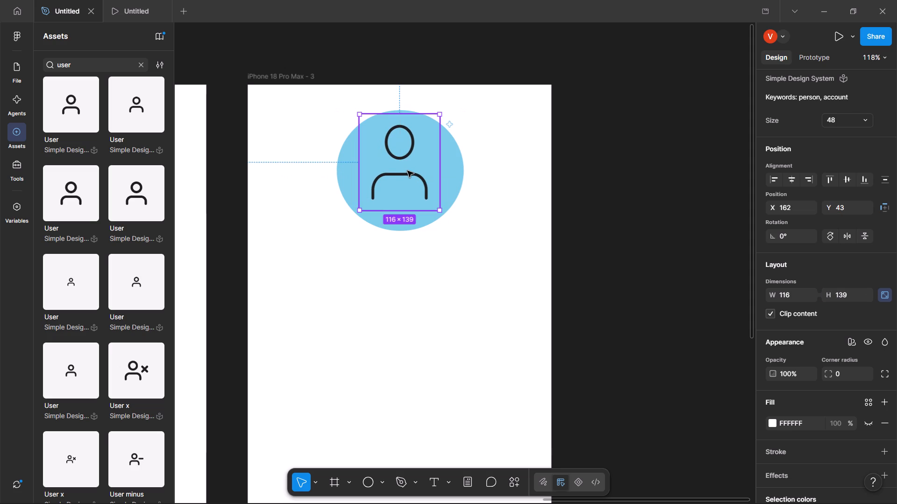
{"action": "left_click", "coordinate": [641, 231]}
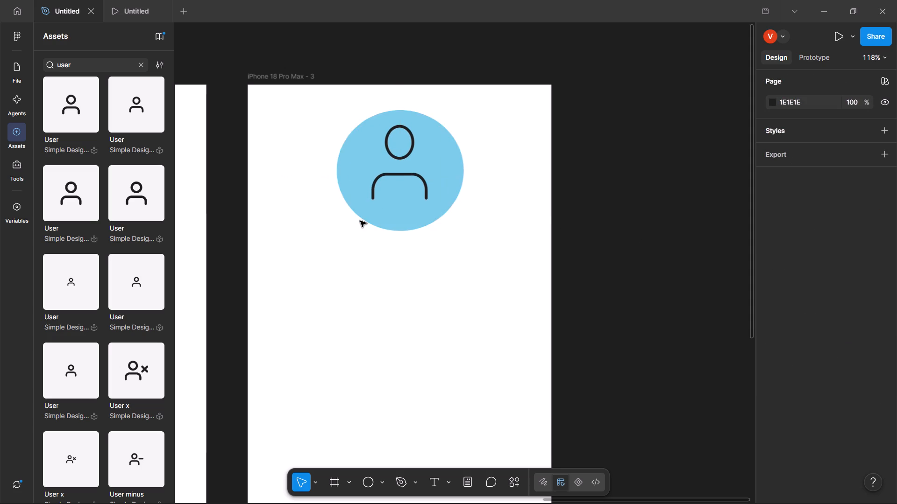
Add a text box about 325 × 62 below the avatar at about X 60, Y 248, containing "Welcom t".
{"action": "scroll", "coordinate": [360, 221], "scroll_direction": "down", "scroll_amount": 1}
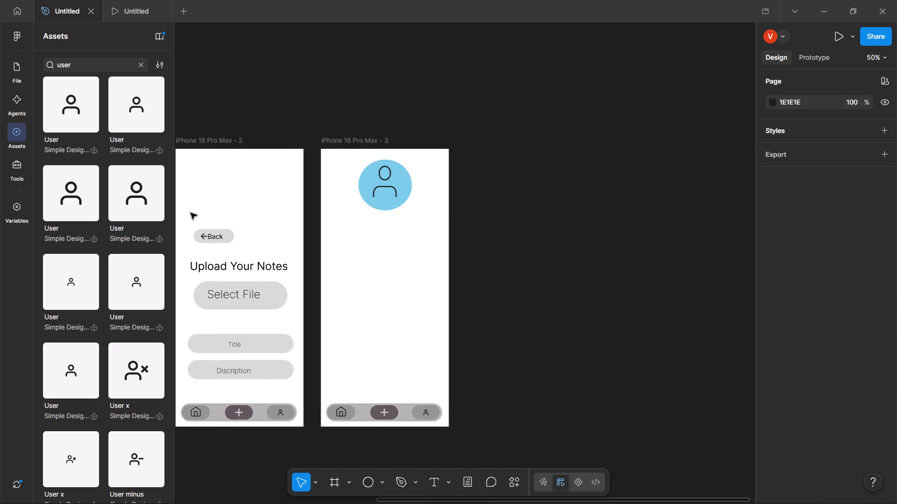
{"action": "left_click", "coordinate": [435, 488]}
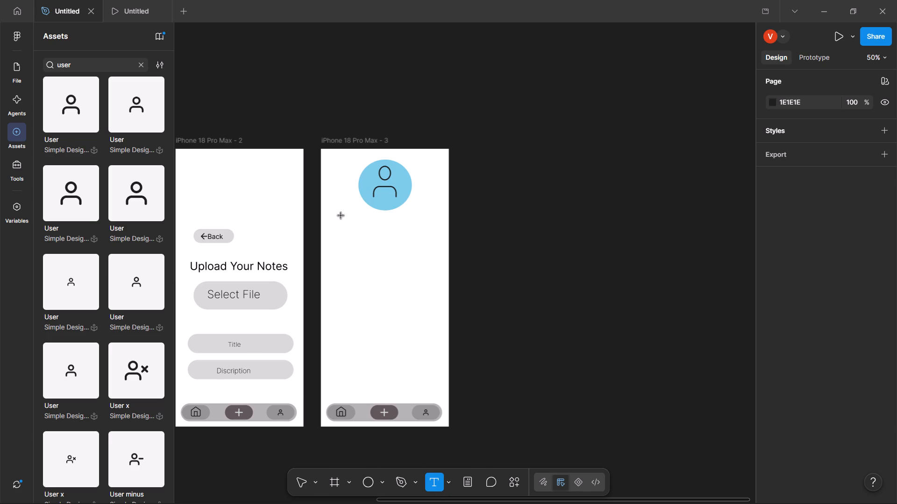
{"action": "left_click_drag", "start_coordinate": [339, 220], "coordinate": [434, 238]}
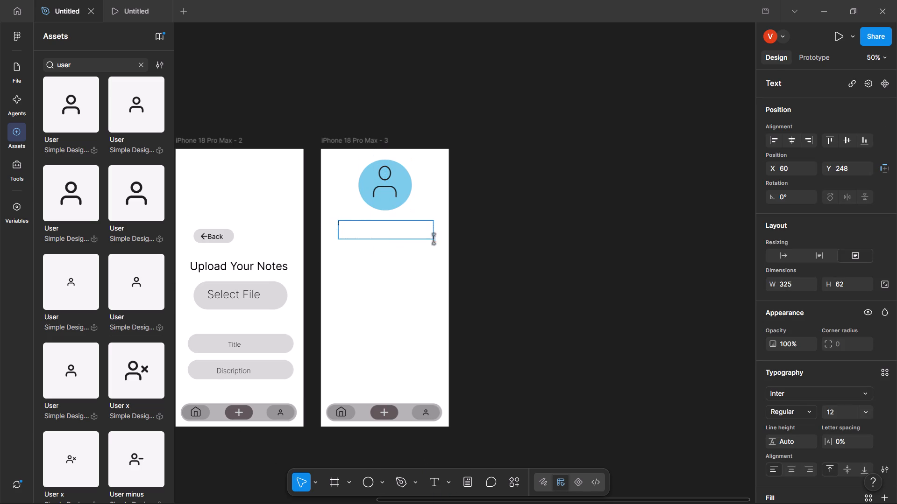
{"action": "left_click", "coordinate": [394, 230]}
{"action": "type", "text": "Welcom"}
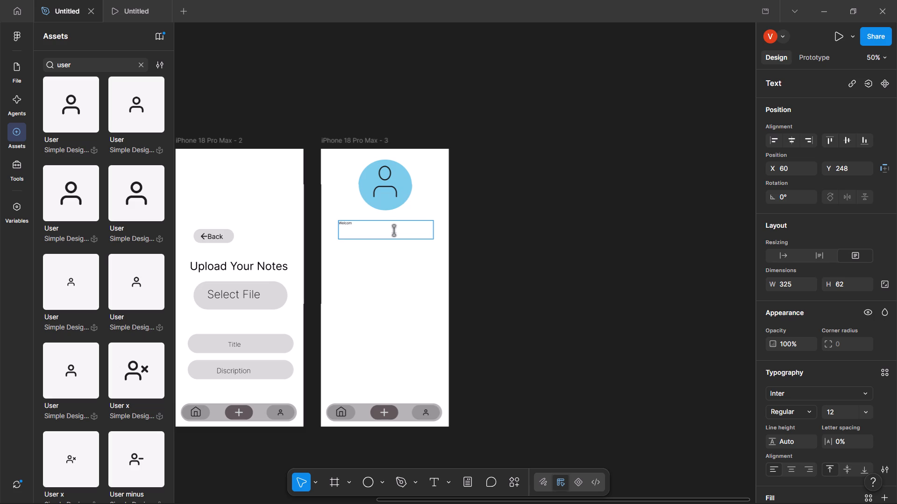
{"action": "key", "text": "space"}
{"action": "type", "text": "t"}
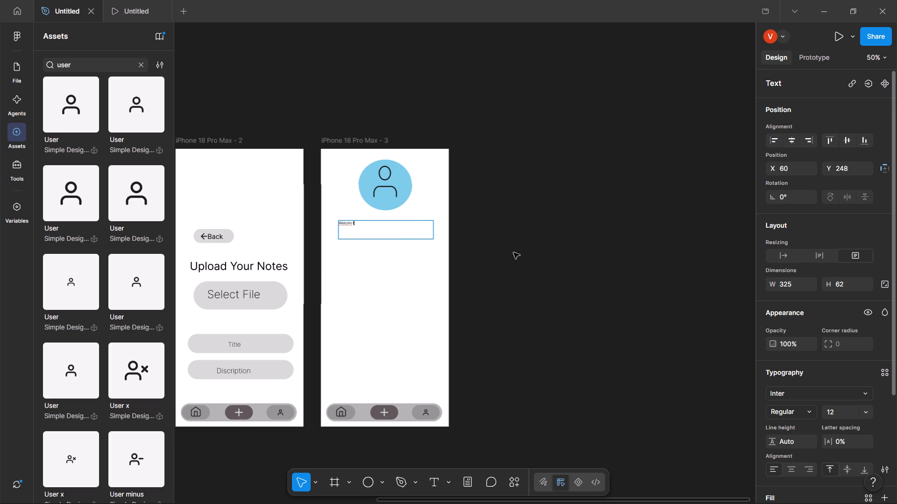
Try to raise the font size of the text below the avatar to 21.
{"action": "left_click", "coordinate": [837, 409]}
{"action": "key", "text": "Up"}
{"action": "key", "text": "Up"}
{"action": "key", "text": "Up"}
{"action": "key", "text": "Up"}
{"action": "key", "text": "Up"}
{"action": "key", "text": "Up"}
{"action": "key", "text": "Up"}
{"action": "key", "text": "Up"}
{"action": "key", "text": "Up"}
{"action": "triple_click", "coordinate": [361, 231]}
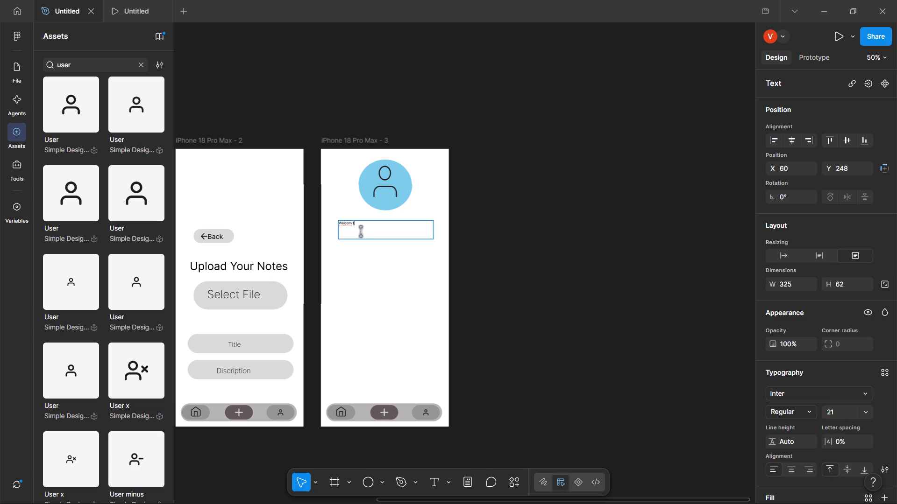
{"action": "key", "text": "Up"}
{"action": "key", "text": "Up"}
Set the font size of all the text below the avatar to 37.
{"action": "triple_click", "coordinate": [366, 226]}
{"action": "left_click", "coordinate": [835, 418]}
{"action": "key", "text": "Up"}
{"action": "key", "text": "Up"}
{"action": "key", "text": "Up"}
{"action": "key", "text": "Up"}
{"action": "key", "text": "Up"}
{"action": "key", "text": "Up"}
{"action": "key", "text": "Up"}
{"action": "key", "text": "Up"}
{"action": "key", "text": "Up"}
{"action": "key", "text": "Up"}
{"action": "key", "text": "Up"}
{"action": "key", "text": "Up"}
{"action": "key", "text": "Up"}
{"action": "key", "text": "Up"}
{"action": "key", "text": "Up"}
{"action": "key", "text": "Up"}
{"action": "key", "text": "Up"}
{"action": "key", "text": "Up"}
{"action": "key", "text": "Up"}
{"action": "key", "text": "Up"}
{"action": "key", "text": "Up"}
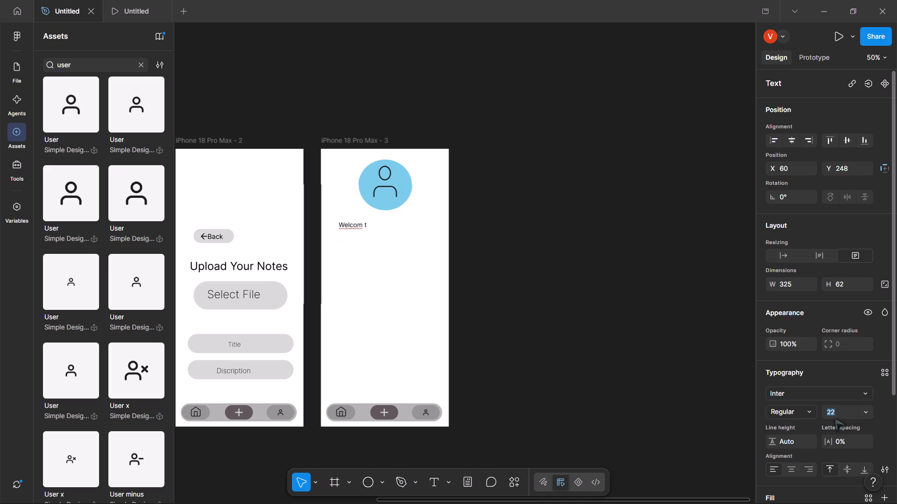
{"action": "key", "text": "Up"}
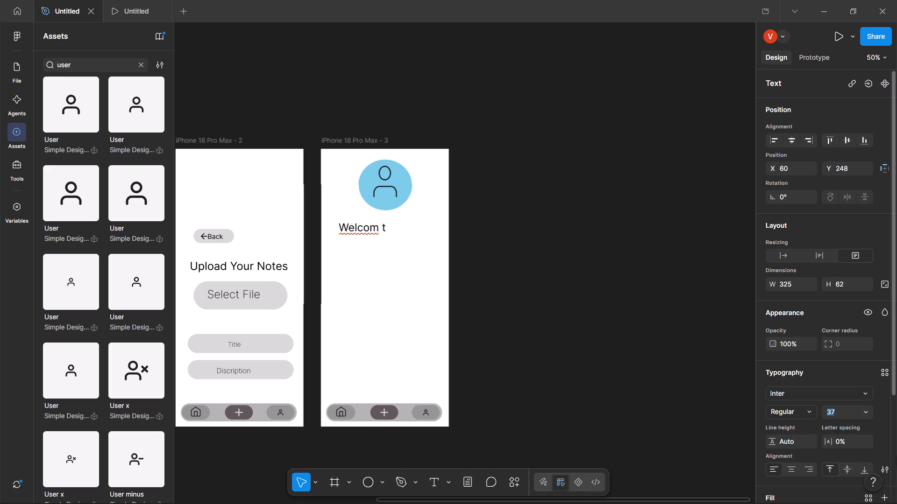
Set the font of the text below the avatar to Intel One Mono with Medium weight.
{"action": "left_click", "coordinate": [792, 396]}
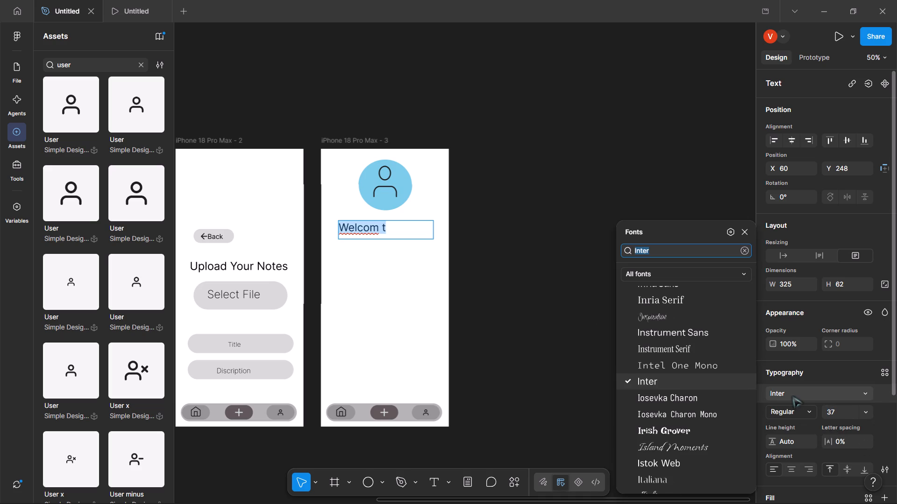
{"action": "left_click", "coordinate": [680, 361]}
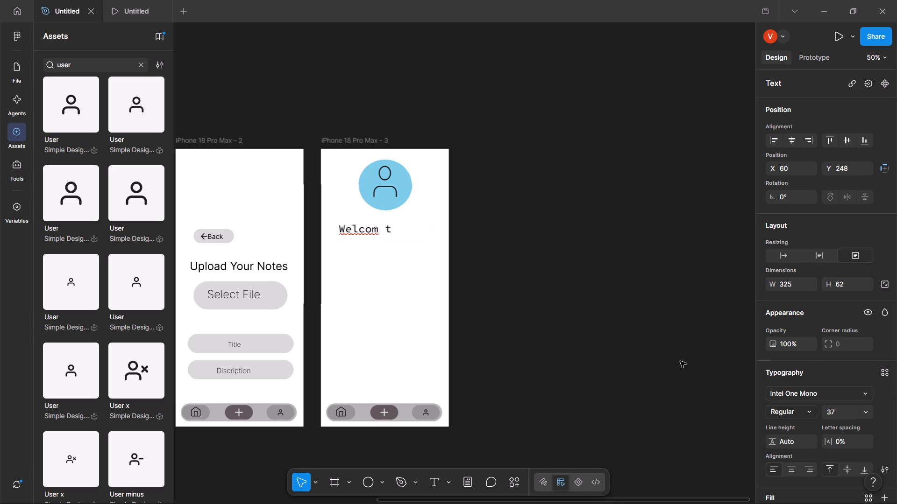
{"action": "left_click", "coordinate": [782, 407]}
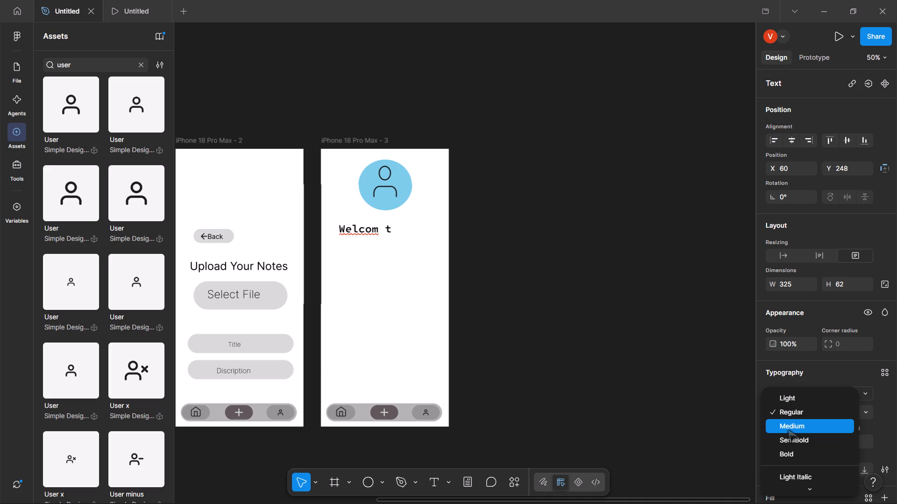
{"action": "left_click", "coordinate": [788, 430]}
Nudge the text box below the avatar horizontally to X 62.
{"action": "left_click", "coordinate": [421, 241]}
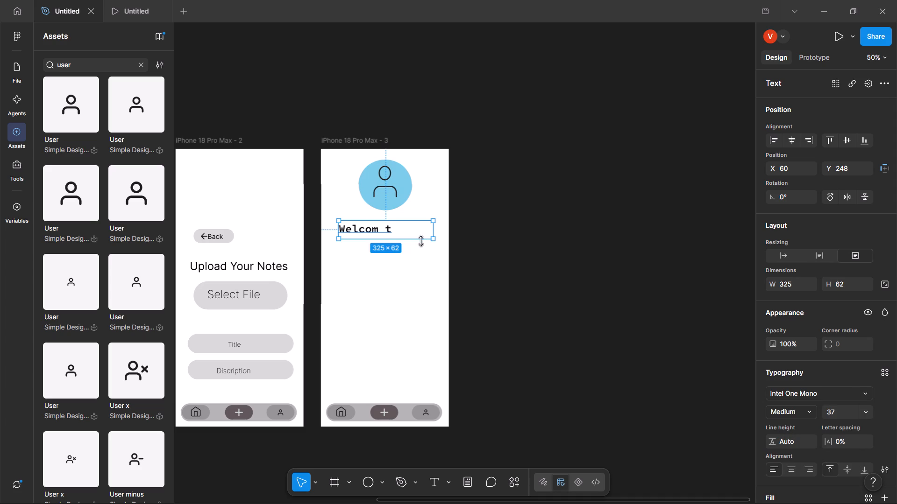
{"action": "left_click", "coordinate": [409, 236]}
{"action": "double_click", "coordinate": [409, 236]}
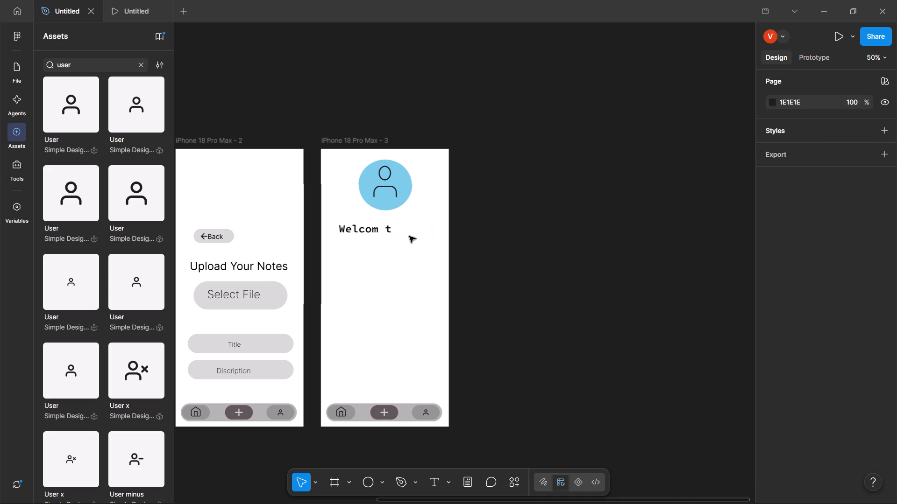
{"action": "left_click", "coordinate": [398, 231]}
{"action": "left_click_drag", "start_coordinate": [398, 231], "coordinate": [380, 230]}
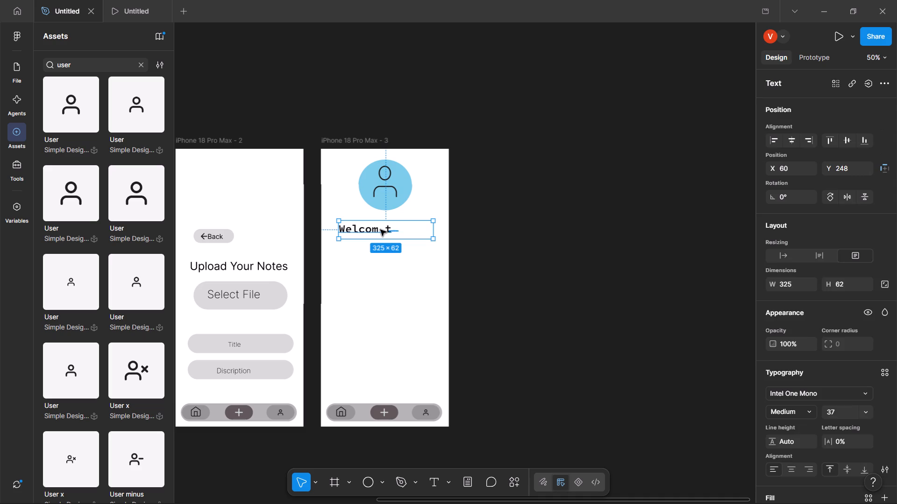
{"action": "left_click", "coordinate": [380, 230]}
{"action": "left_click", "coordinate": [390, 230]}
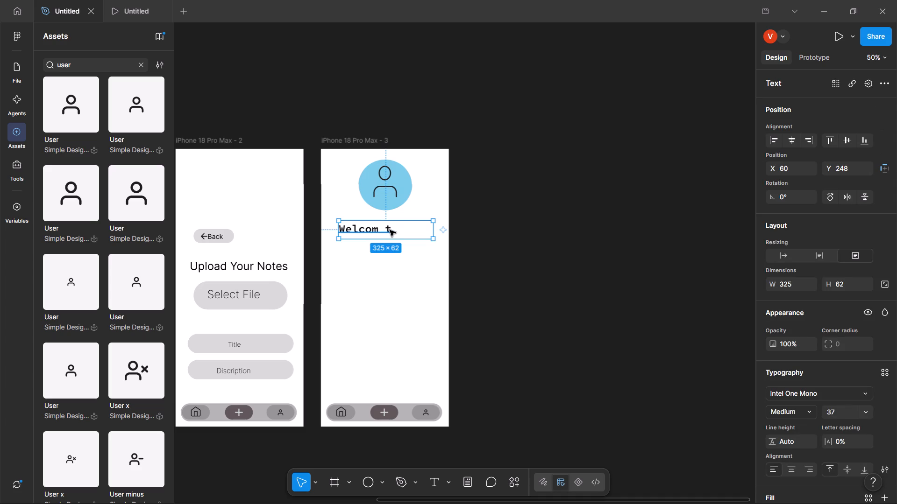
{"action": "key", "text": "Right"}
{"action": "key", "text": "Right"}
Correct and extend the text below the avatar to read "Welcome to".
{"action": "left_click", "coordinate": [390, 230]}
{"action": "left_click", "coordinate": [390, 230]}
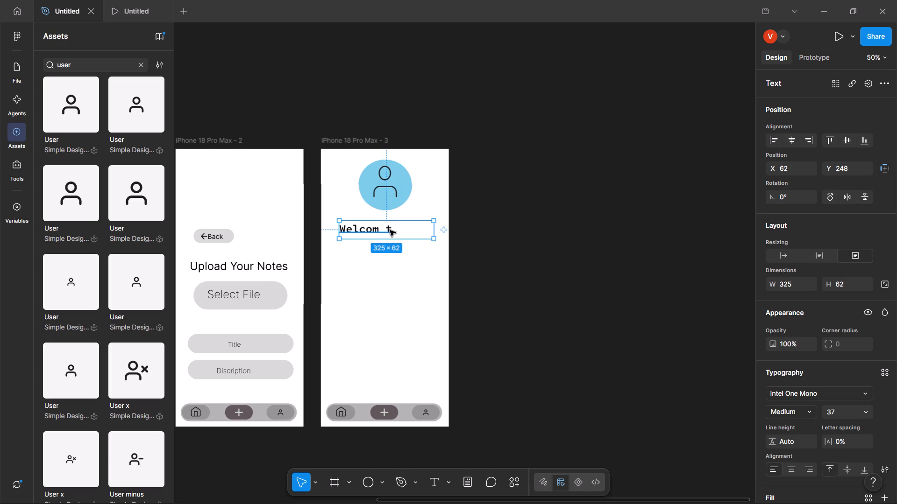
{"action": "left_click", "coordinate": [390, 230]}
{"action": "type", "text": "o"}
{"action": "key", "text": "space"}
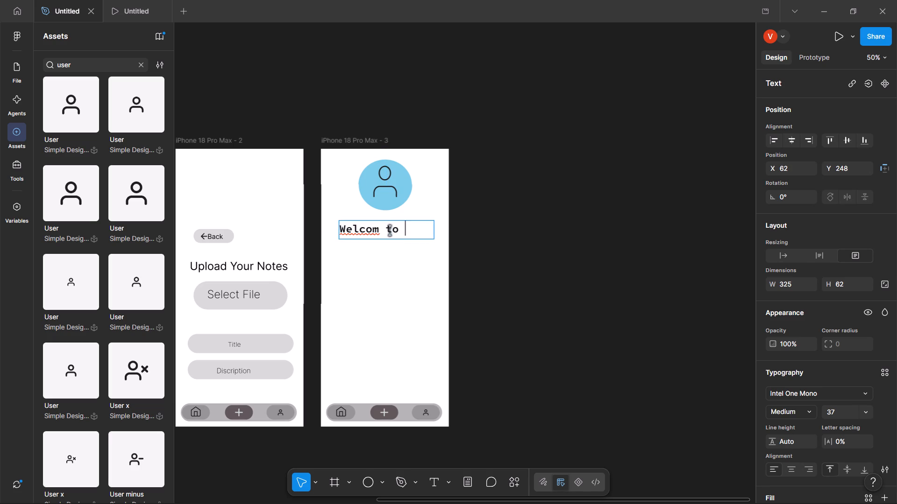
{"action": "key", "text": "Left"}
{"action": "key", "text": "Left"}
{"action": "key", "text": "Left"}
{"action": "key", "text": "Left"}
{"action": "key", "text": "Left"}
{"action": "key", "text": "Right"}
{"action": "key", "text": "e"}
{"action": "key", "text": "Right"}
{"action": "key", "text": "Right"}
{"action": "key", "text": "Right"}
{"action": "key", "text": "space"}
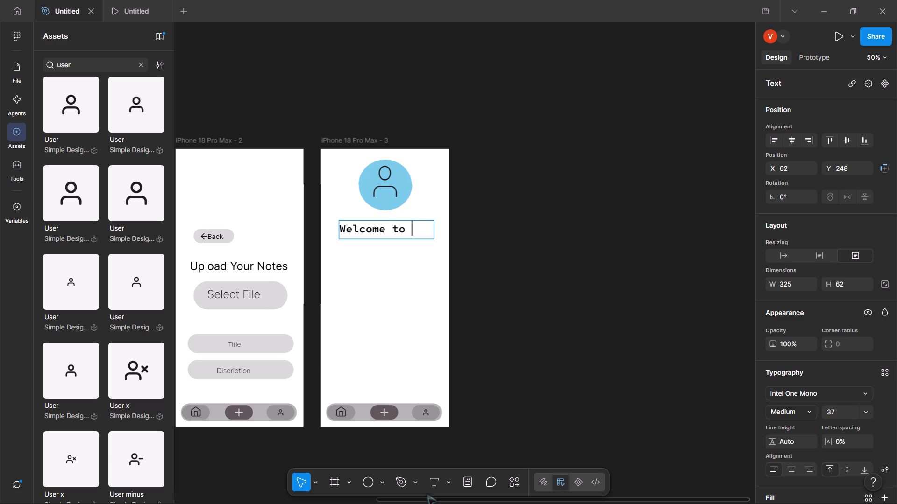
Replace "to" after "Welcome" so the text reads "Welcome back to profile".
{"action": "key", "text": "BackSpace"}
{"action": "key", "text": "BackSpace"}
{"action": "key", "text": "BackSpace"}
{"action": "type", "text": "baaack"}
{"action": "key", "text": "BackSpace"}
{"action": "key", "text": "BackSpace"}
{"action": "key", "text": "BackSpace"}
{"action": "key", "text": "BackSpace"}
{"action": "type", "text": "ck"}
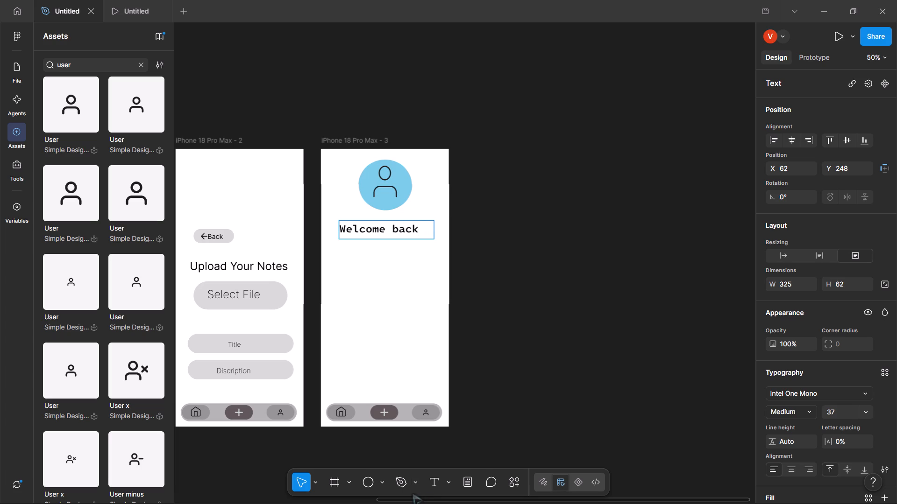
{"action": "key", "text": "space"}
{"action": "type", "text": "to"}
{"action": "key", "text": "space"}
{"action": "type", "text": "profile"}
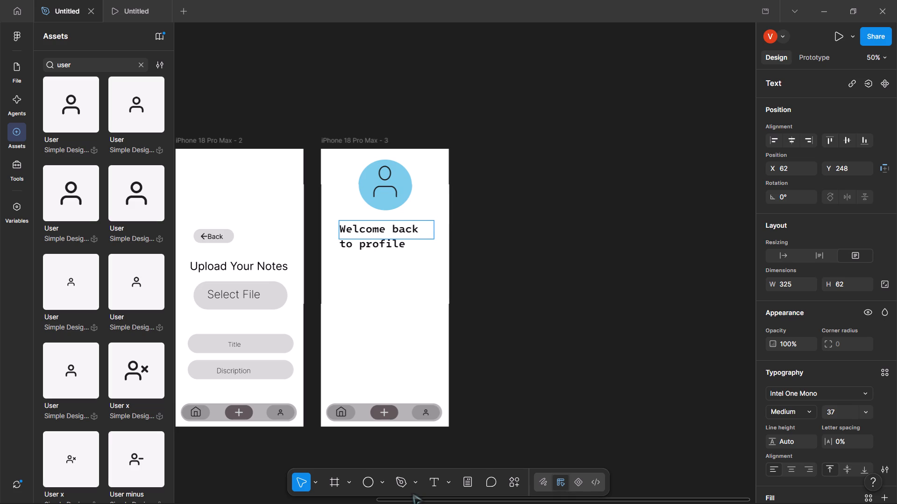
Widen the "Welcome back to profile" text box to about 620, starting at X 0, so the text fits one line.
{"action": "left_click", "coordinate": [431, 231]}
{"action": "left_click_drag", "start_coordinate": [342, 231], "coordinate": [367, 231]}
{"action": "left_click_drag", "start_coordinate": [367, 231], "coordinate": [383, 296]}
{"action": "left_click", "coordinate": [383, 296]}
{"action": "left_click_drag", "start_coordinate": [336, 228], "coordinate": [322, 227]}
{"action": "scroll", "coordinate": [403, 223], "scroll_direction": "right", "scroll_amount": 1}
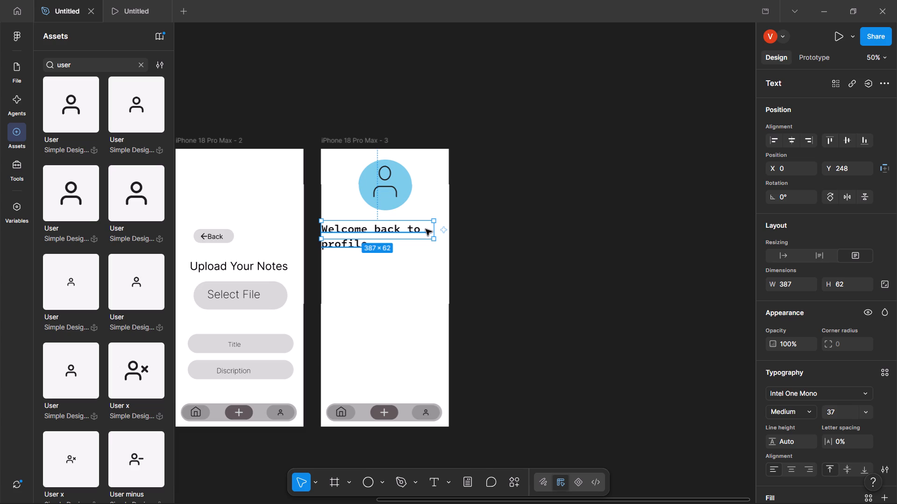
{"action": "scroll", "coordinate": [426, 229], "scroll_direction": "right", "scroll_amount": 1}
{"action": "left_click_drag", "start_coordinate": [433, 229], "coordinate": [457, 230]}
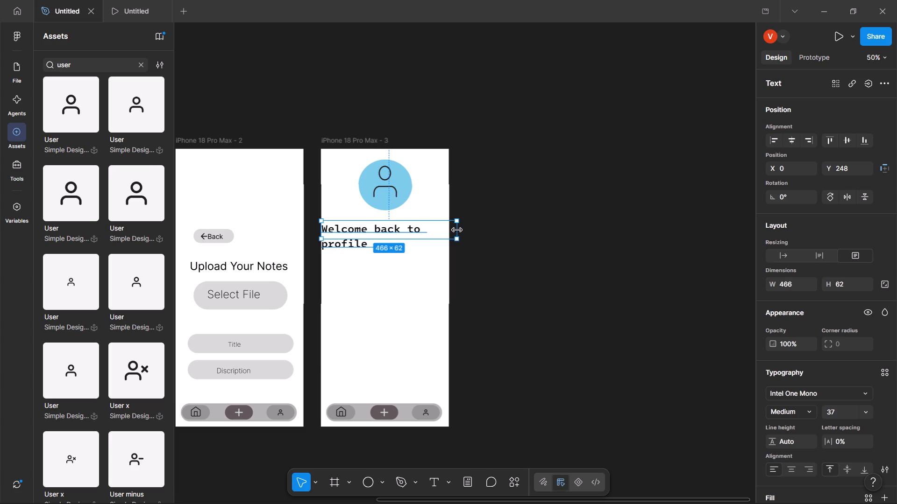
{"action": "left_click_drag", "start_coordinate": [457, 230], "coordinate": [457, 232]}
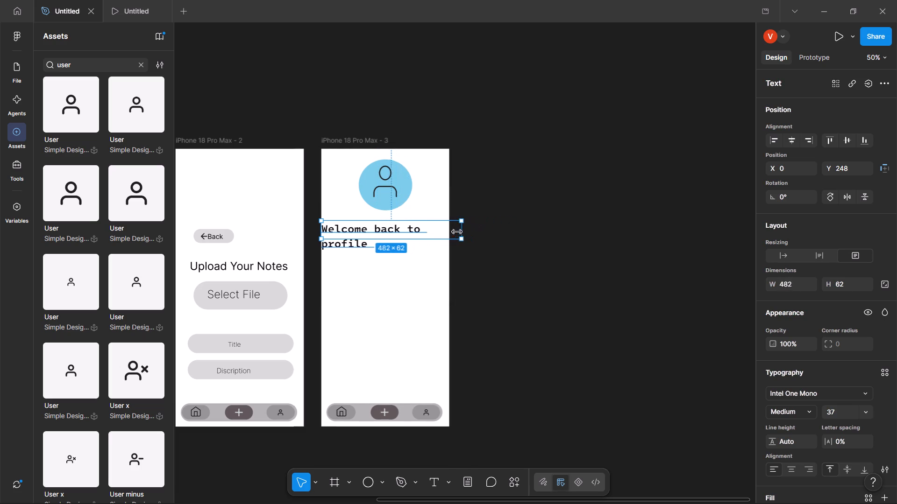
{"action": "left_click_drag", "start_coordinate": [457, 232], "coordinate": [502, 218]}
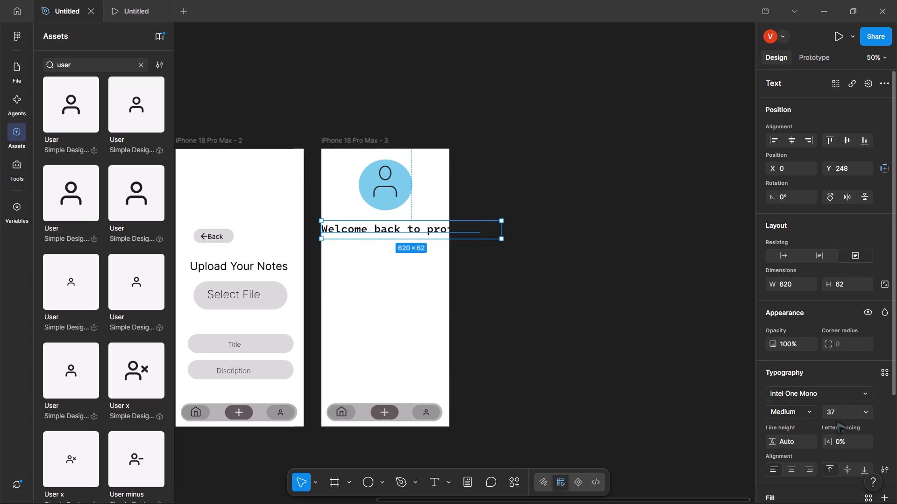
Reduce the font size of the "Welcome back to profile" text to 29.
{"action": "left_click", "coordinate": [837, 414]}
{"action": "key", "text": "Down"}
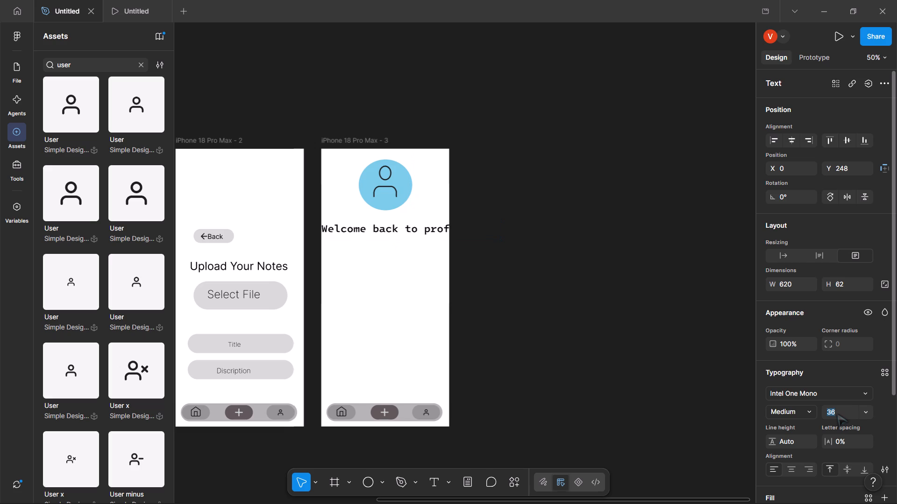
{"action": "key", "text": "Down"}
{"action": "key", "text": "Down"}
{"action": "key", "text": "Down"}
{"action": "key", "text": "Down"}
{"action": "key", "text": "Down"}
{"action": "key", "text": "Down"}
{"action": "key", "text": "Down"}
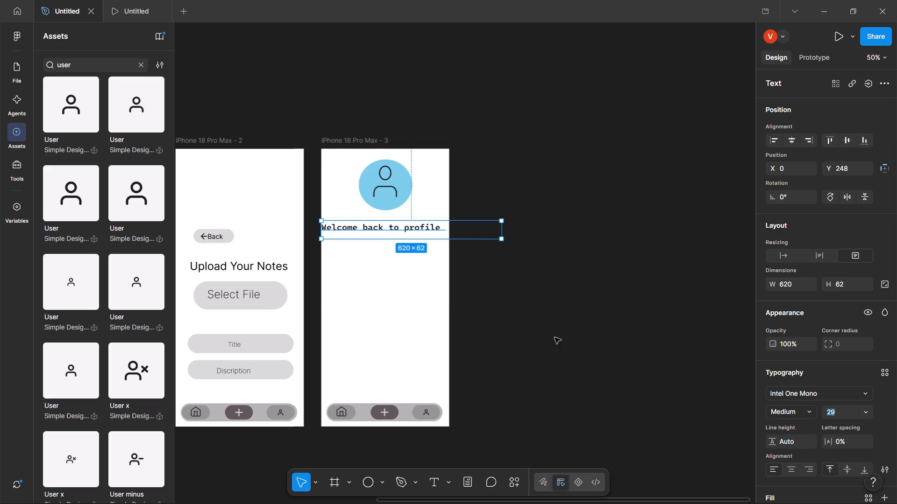
Move the welcome text just beneath the avatar, to about X 12, Y 212.
{"action": "left_click_drag", "start_coordinate": [345, 228], "coordinate": [354, 226]}
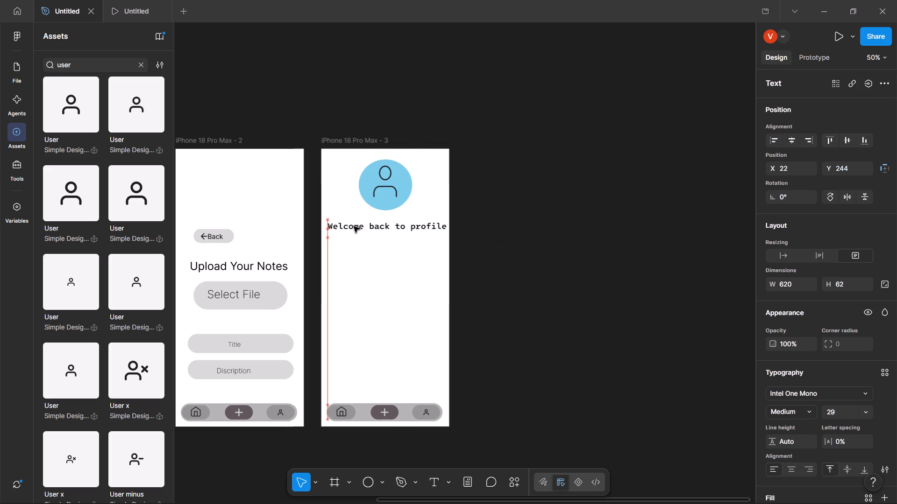
{"action": "left_click_drag", "start_coordinate": [354, 226], "coordinate": [349, 220]}
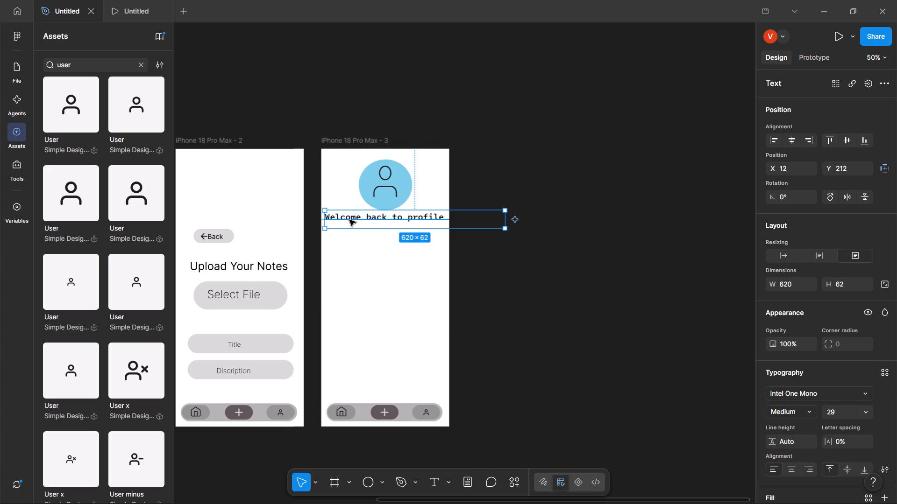
{"action": "left_click", "coordinate": [549, 262]}
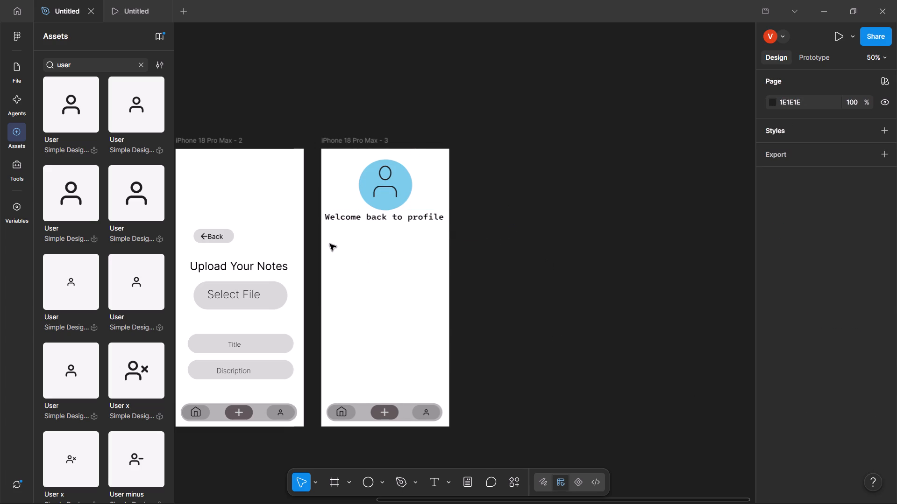
Add a text box about 219 × 48 below the welcome text and enter "vishal" on its second line.
{"action": "left_click", "coordinate": [427, 484]}
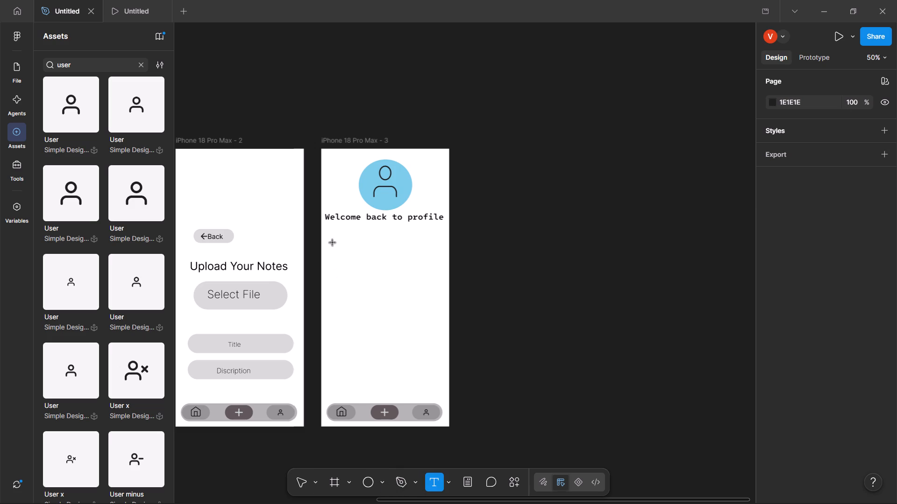
{"action": "left_click_drag", "start_coordinate": [333, 238], "coordinate": [397, 252]}
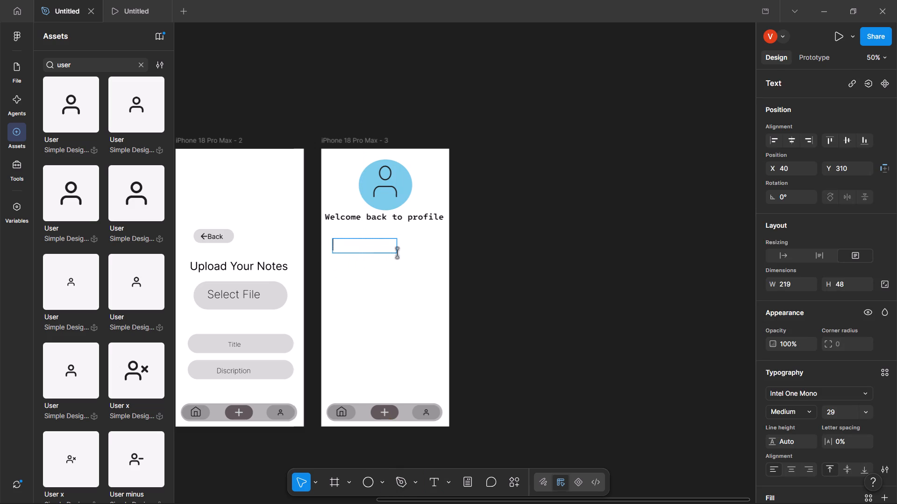
{"action": "key", "text": "Return"}
{"action": "key", "text": "v"}
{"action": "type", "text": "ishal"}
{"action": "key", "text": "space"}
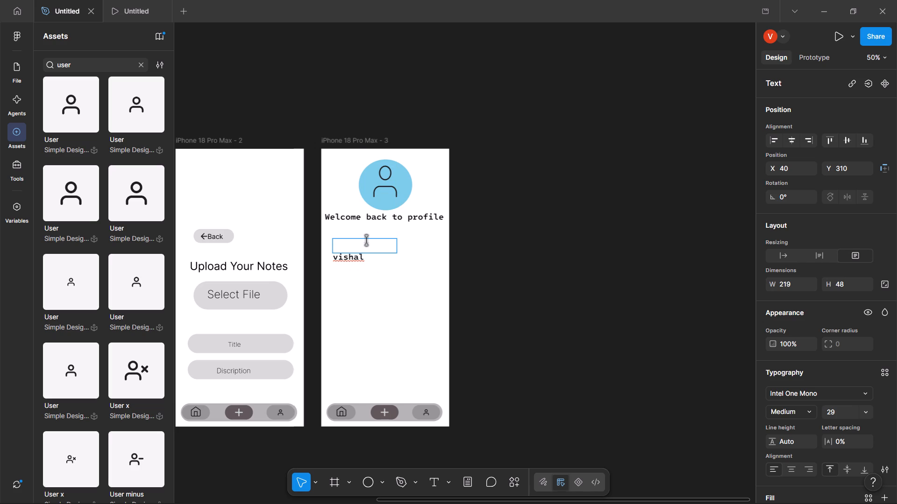
{"action": "left_click", "coordinate": [371, 270]}
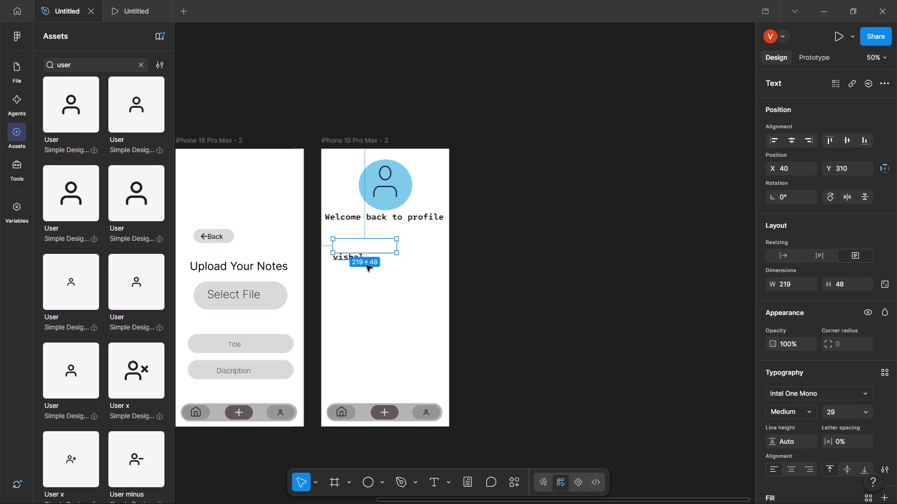
Enlarge the name text box to about 219 × 96 and place it at about X 22, Y 286.
{"action": "left_click_drag", "start_coordinate": [345, 248], "coordinate": [344, 232]}
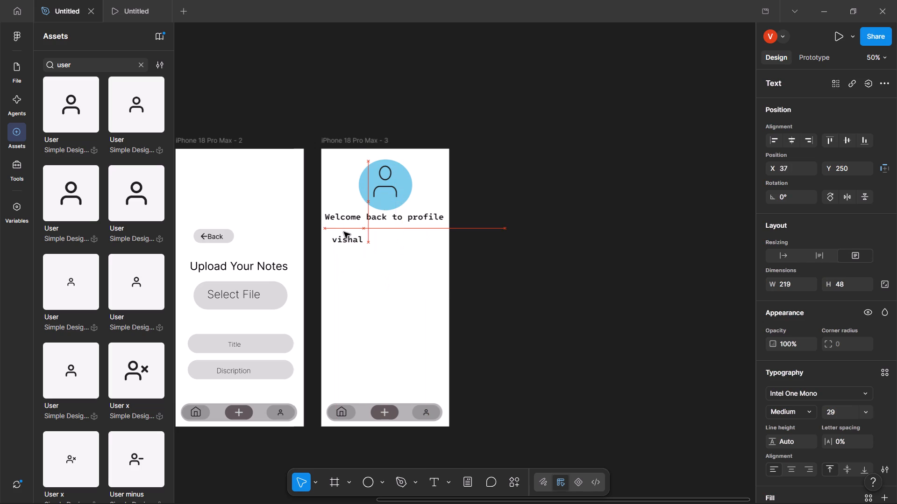
{"action": "left_click_drag", "start_coordinate": [344, 232], "coordinate": [343, 231]}
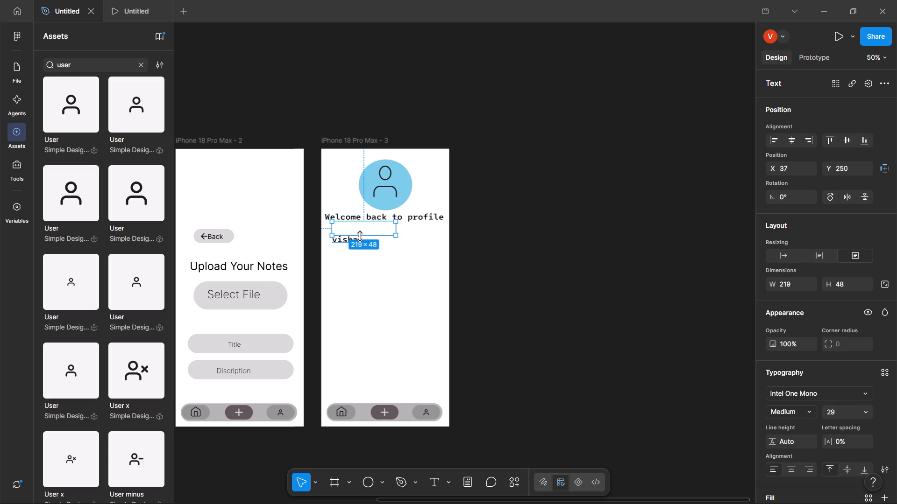
{"action": "left_click_drag", "start_coordinate": [360, 236], "coordinate": [349, 247]}
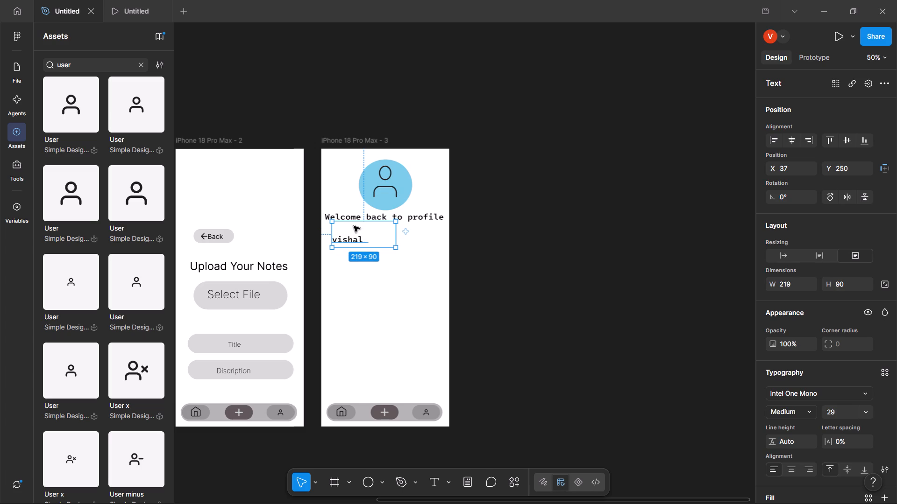
{"action": "left_click", "coordinate": [353, 221]}
{"action": "left_click_drag", "start_coordinate": [354, 220], "coordinate": [348, 238]}
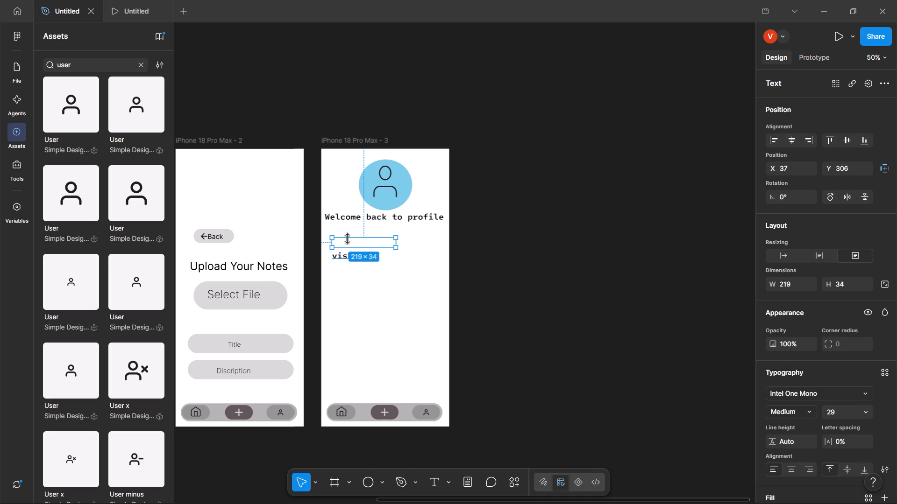
{"action": "left_click_drag", "start_coordinate": [348, 238], "coordinate": [347, 220]}
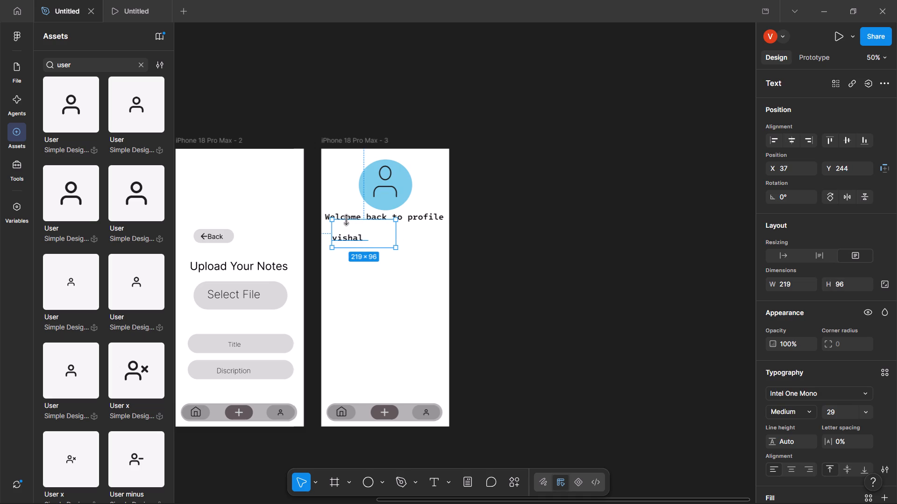
{"action": "left_click_drag", "start_coordinate": [363, 235], "coordinate": [360, 247]}
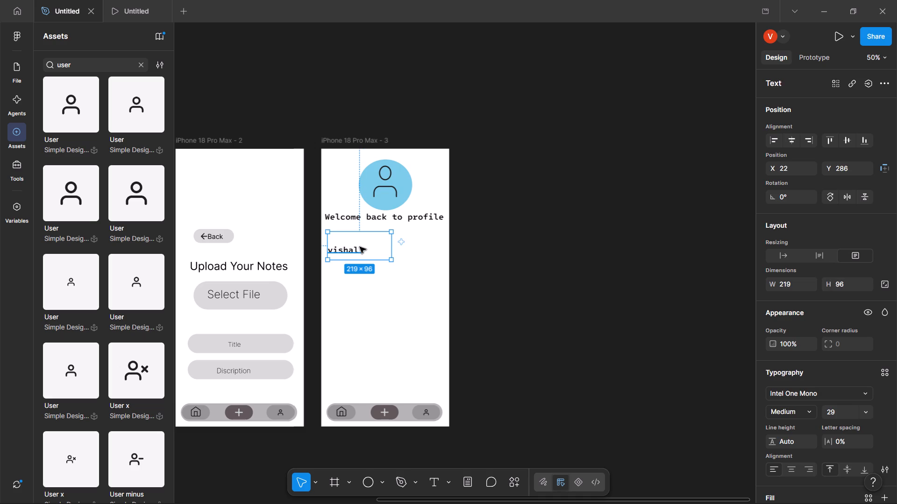
{"action": "left_click", "coordinate": [477, 252]}
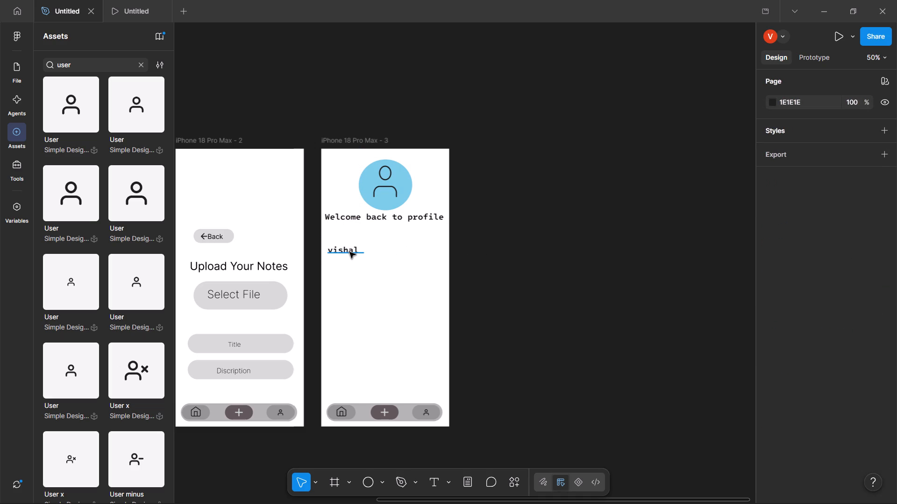
Set the name "vishal" to font size 36 with SemiBold weight.
{"action": "left_click", "coordinate": [349, 252]}
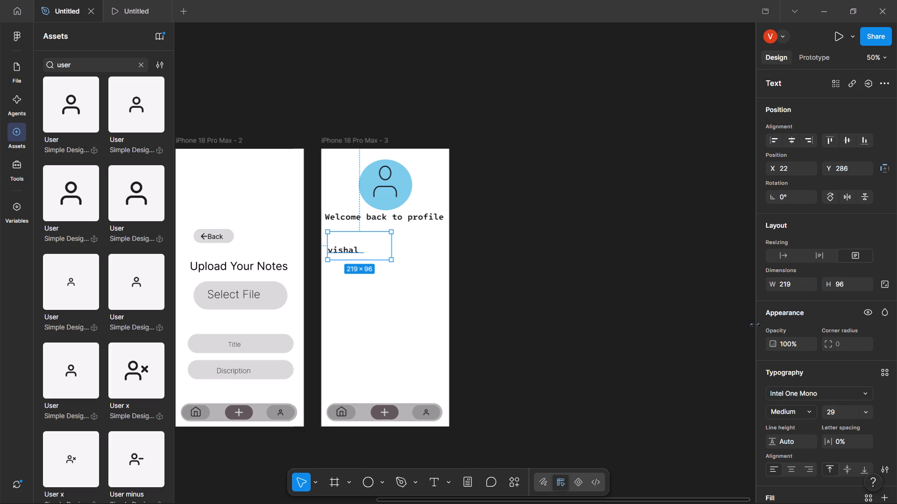
{"action": "triple_click", "coordinate": [343, 252]}
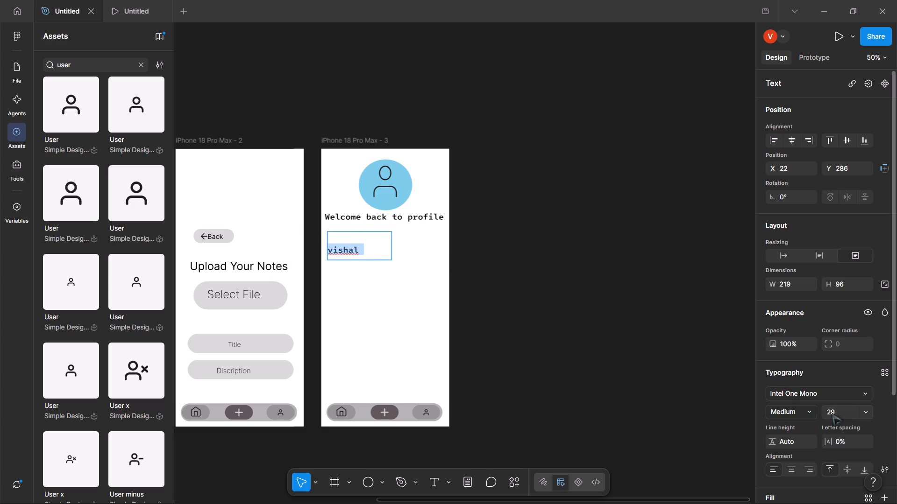
{"action": "left_click", "coordinate": [837, 413]}
{"action": "key", "text": "Up"}
{"action": "key", "text": "Up"}
{"action": "key", "text": "Up"}
{"action": "key", "text": "Up"}
{"action": "key", "text": "Up"}
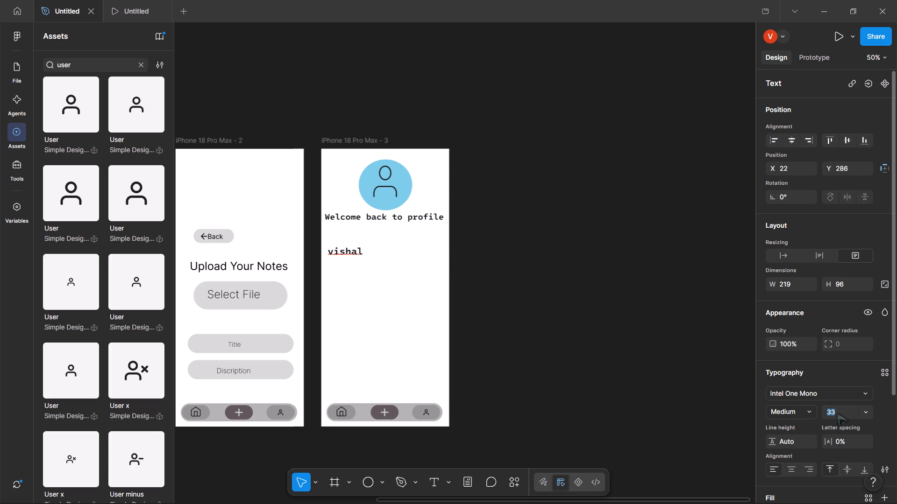
{"action": "key", "text": "Up"}
{"action": "key", "text": "Up"}
{"action": "left_click", "coordinate": [789, 418]}
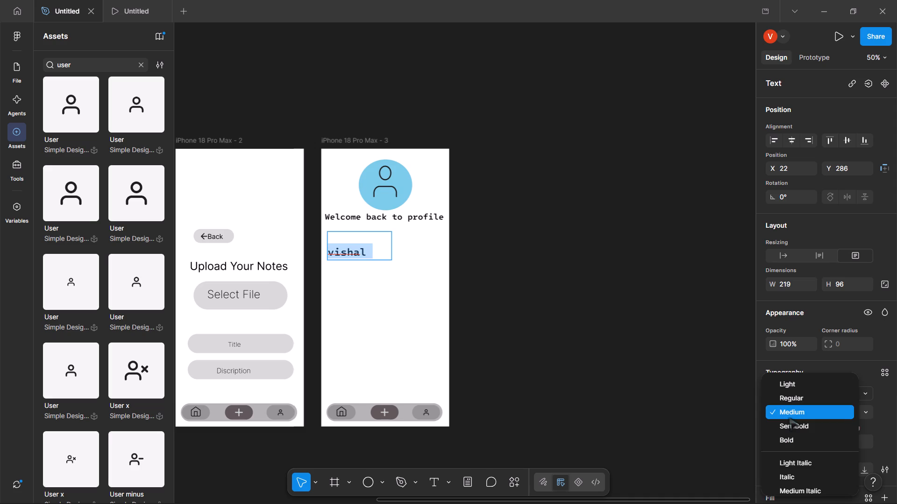
{"action": "left_click", "coordinate": [791, 427]}
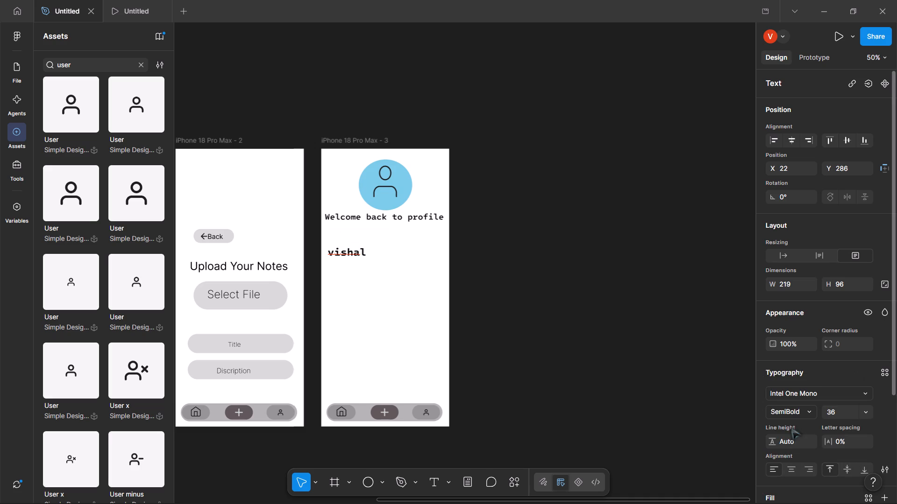
{"action": "left_click", "coordinate": [595, 301]}
Move the name text box beneath the welcome text, to about X 150, Y 244.
{"action": "left_click", "coordinate": [386, 249]}
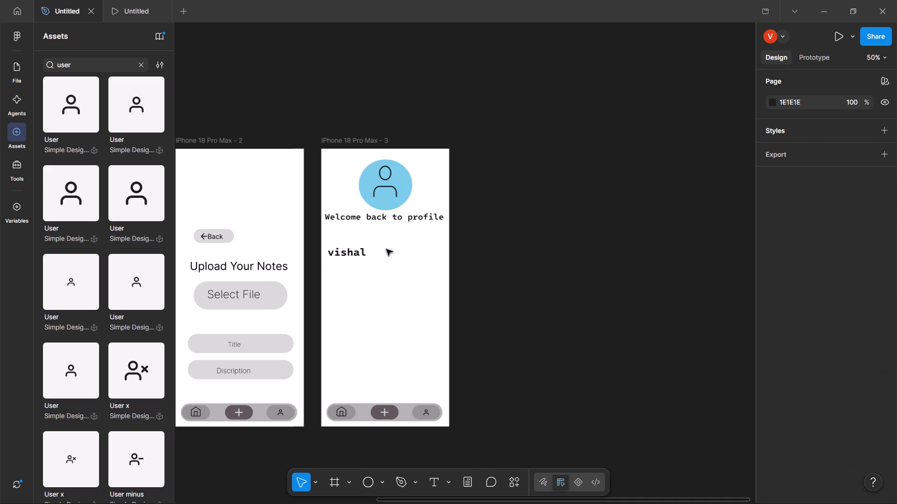
{"action": "left_click", "coordinate": [349, 261]}
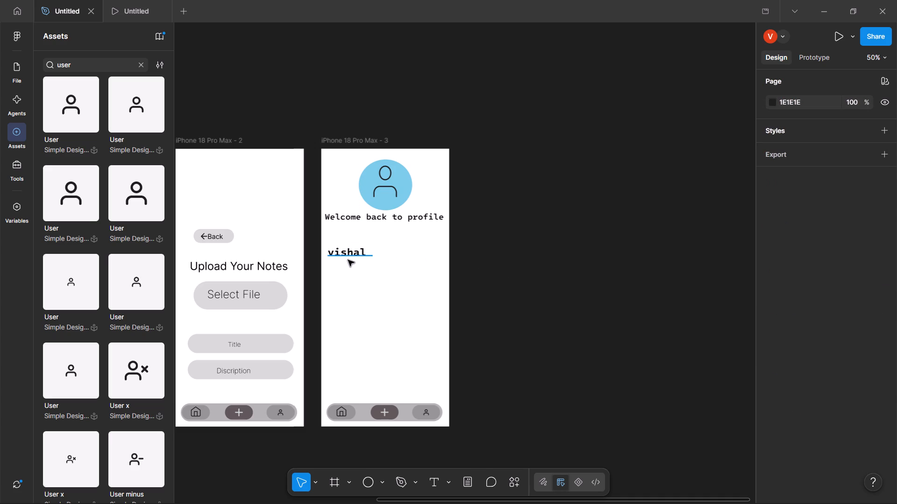
{"action": "left_click_drag", "start_coordinate": [342, 257], "coordinate": [379, 247]}
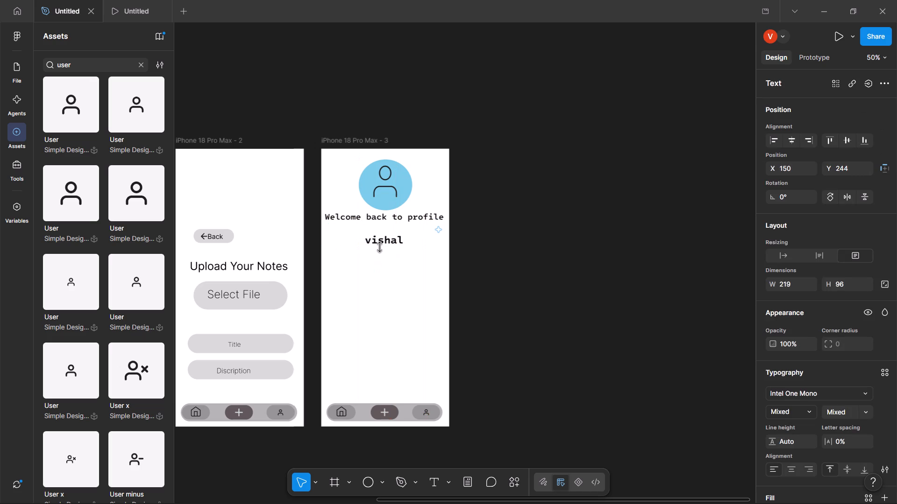
Duplicate the name text box on iPhone 18 Pro Max - 3.
{"action": "left_click", "coordinate": [371, 248]}
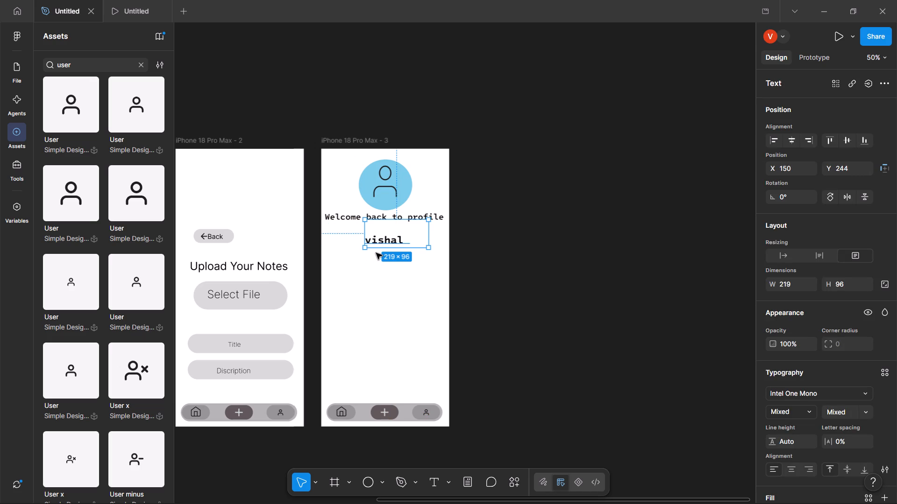
{"action": "key", "text": "ctrl+d"}
Place the duplicated name text box below the original, at about X 142, Y 326, and replace its text with "Dev".
{"action": "left_click_drag", "start_coordinate": [383, 231], "coordinate": [380, 255]}
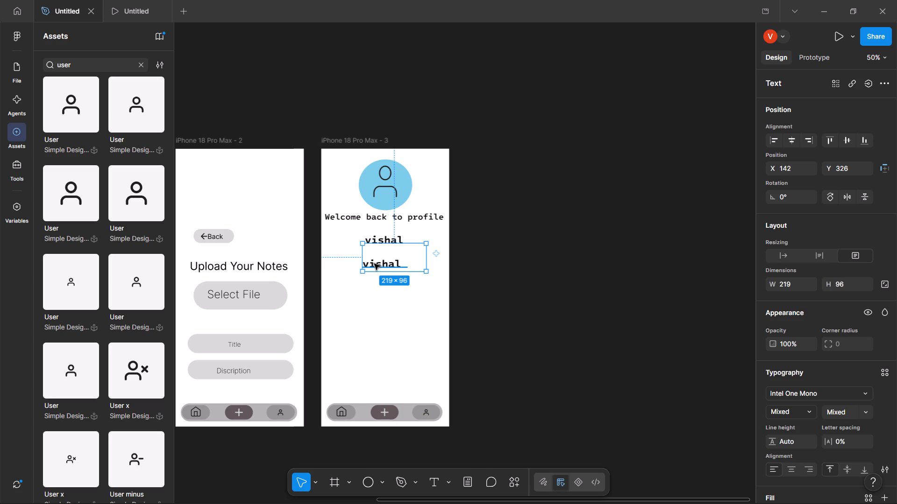
{"action": "double_click", "coordinate": [374, 264]}
{"action": "triple_click", "coordinate": [374, 264]}
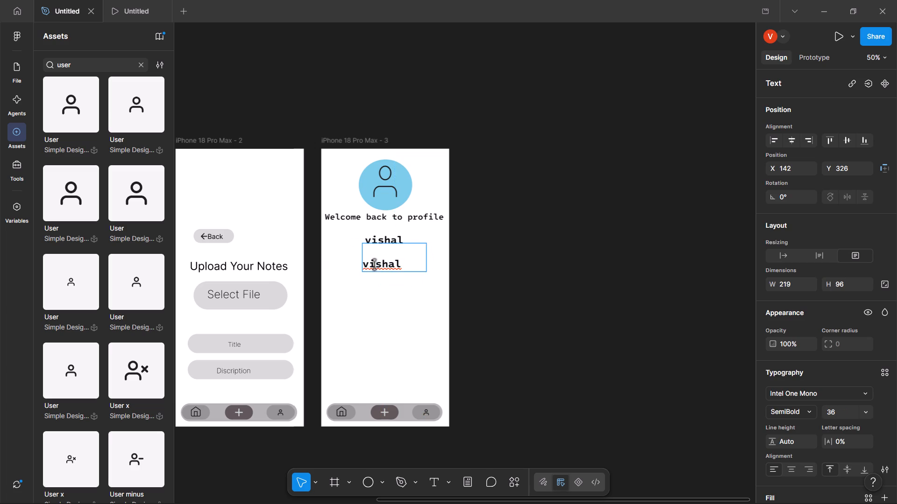
{"action": "triple_click", "coordinate": [374, 264]}
{"action": "left_click", "coordinate": [374, 264]}
{"action": "key", "text": "BackSpace"}
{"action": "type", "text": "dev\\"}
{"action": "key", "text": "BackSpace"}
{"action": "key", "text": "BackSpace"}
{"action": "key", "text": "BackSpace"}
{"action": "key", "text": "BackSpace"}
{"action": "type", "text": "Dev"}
{"action": "left_click", "coordinate": [521, 272]}
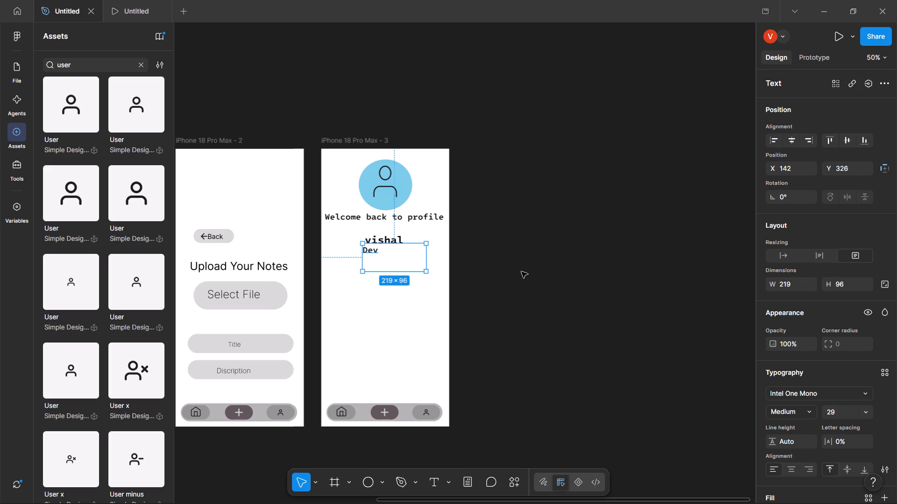
Move the "Dev" text box to about X 134, Y 356 and narrow it to about 96 × 96.
{"action": "left_click_drag", "start_coordinate": [392, 257], "coordinate": [391, 266]}
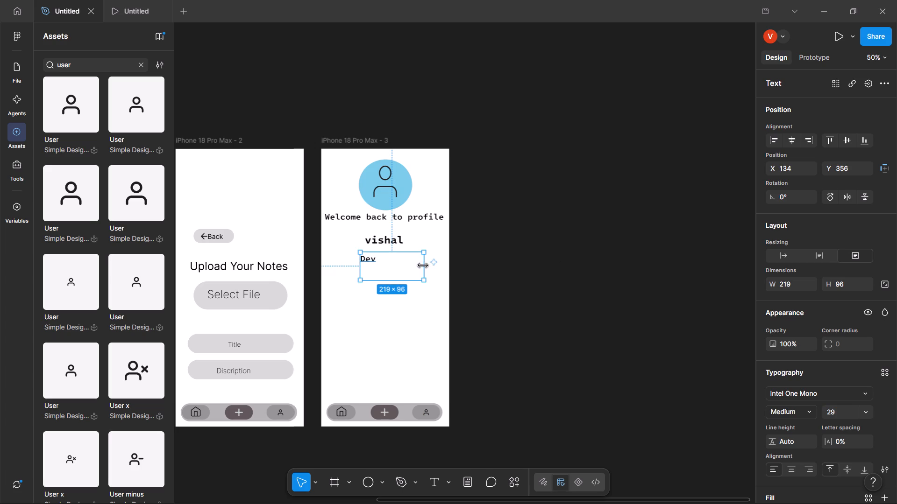
{"action": "left_click_drag", "start_coordinate": [423, 266], "coordinate": [389, 262]}
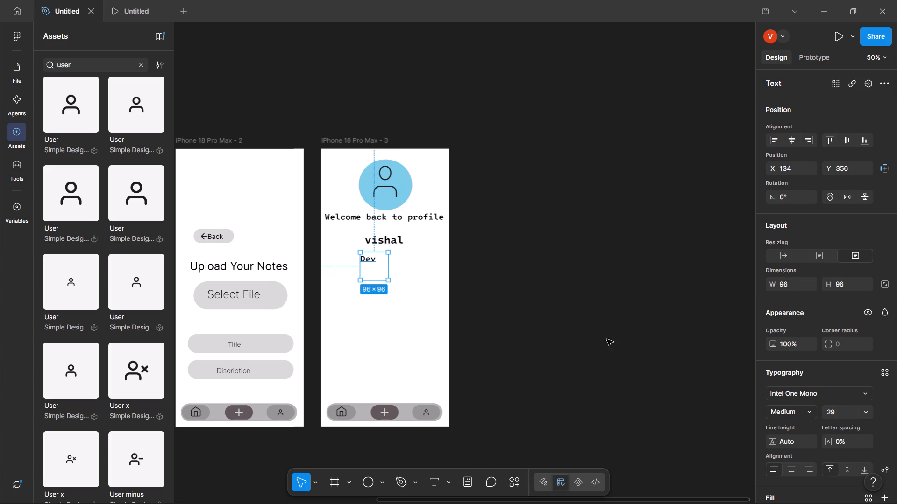
Set the "Dev" text to font size 40.
{"action": "triple_click", "coordinate": [364, 262]}
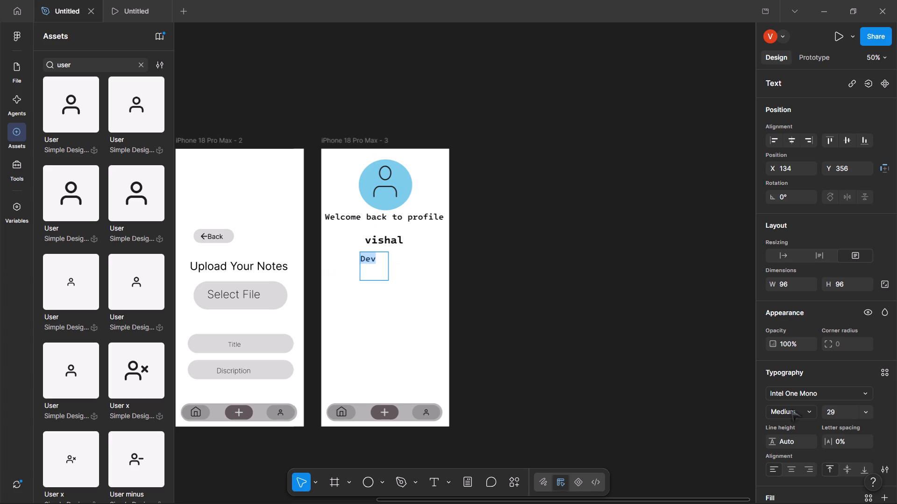
{"action": "left_click", "coordinate": [832, 415]}
{"action": "key", "text": "Up"}
{"action": "key", "text": "Up"}
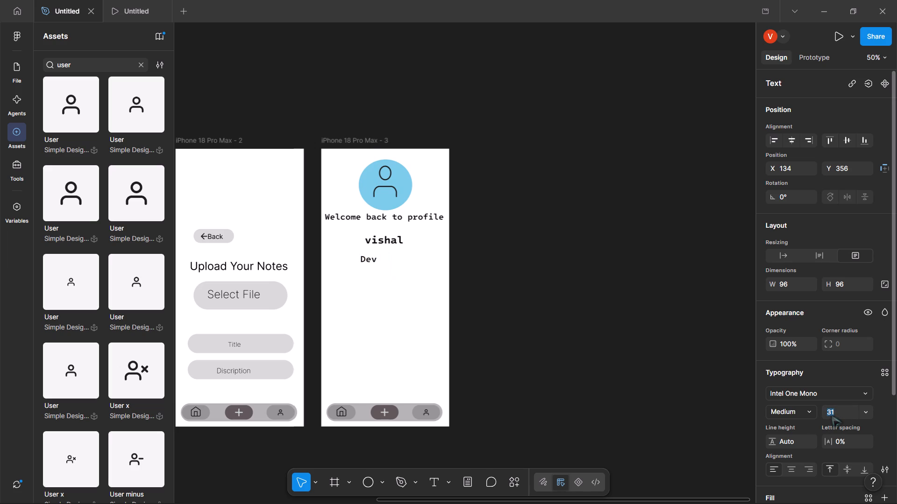
{"action": "key", "text": "Up"}
{"action": "key", "text": "Up"}
{"action": "key", "text": "Up"}
{"action": "key", "text": "Up"}
{"action": "key", "text": "Up"}
{"action": "key", "text": "Up"}
{"action": "key", "text": "Up"}
{"action": "key", "text": "Up"}
{"action": "key", "text": "Up"}
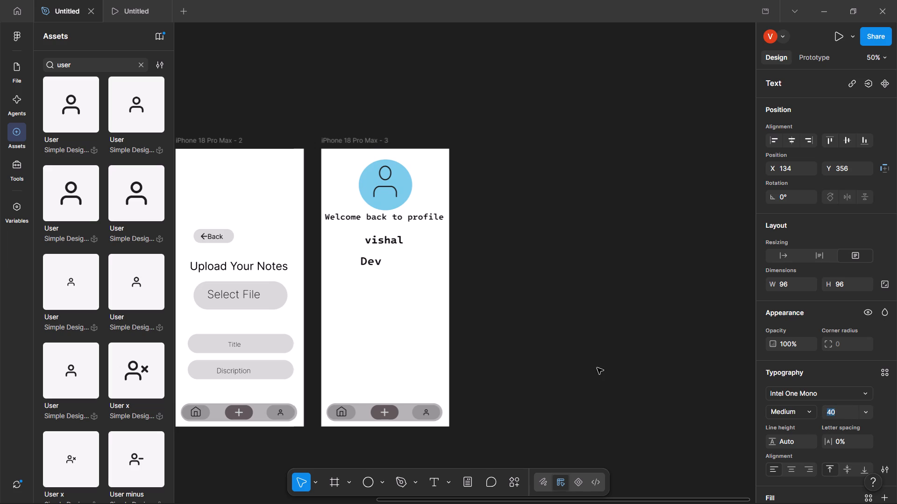
{"action": "left_click_drag", "start_coordinate": [367, 260], "coordinate": [379, 261]}
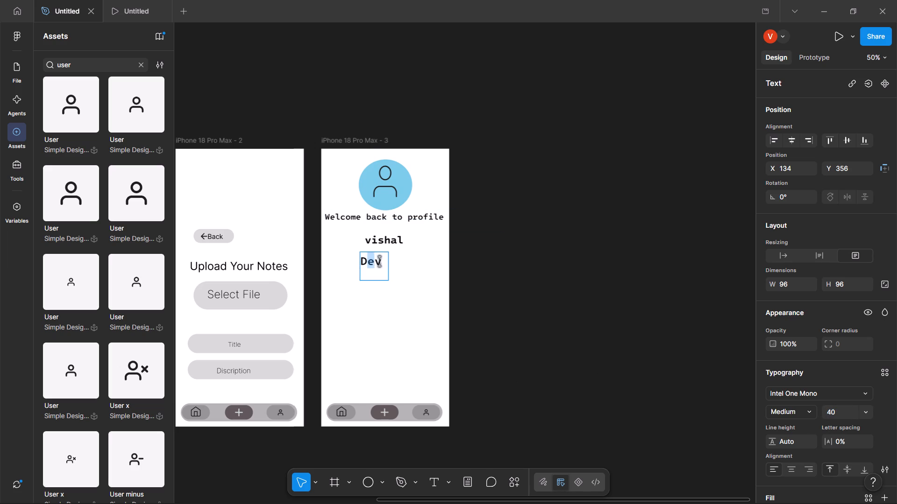
{"action": "left_click_drag", "start_coordinate": [379, 261], "coordinate": [381, 261]}
{"action": "left_click", "coordinate": [416, 272]}
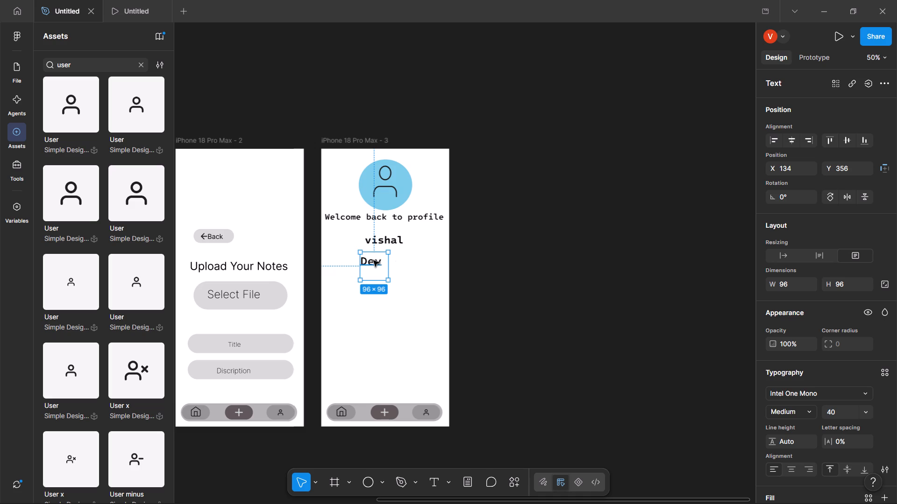
Move the "Dev" text box beneath the name, to about X 170, Y 340.
{"action": "left_click_drag", "start_coordinate": [374, 260], "coordinate": [384, 258]}
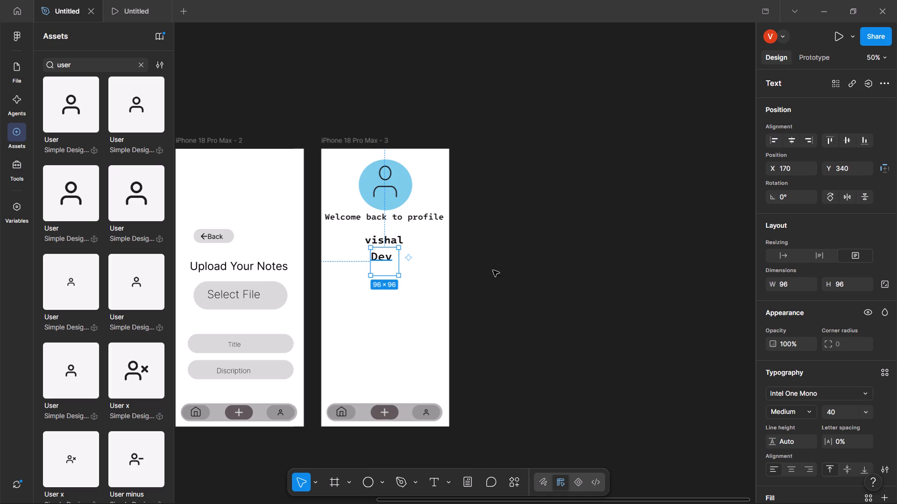
{"action": "left_click", "coordinate": [525, 273]}
Link the profile button on iPhone 18 Pro Max - 1 to iPhone 18 Pro Max - 3 with an on-tap Navigate to interaction.
{"action": "scroll", "coordinate": [424, 302], "scroll_direction": "right", "scroll_amount": 2}
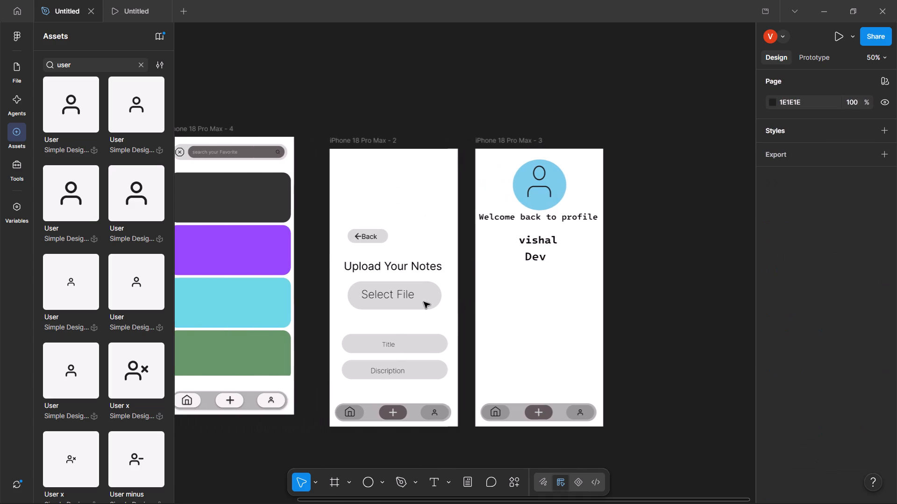
{"action": "scroll", "coordinate": [424, 302], "scroll_direction": "right", "scroll_amount": 2}
{"action": "right_click", "coordinate": [424, 302]}
{"action": "scroll", "coordinate": [424, 302], "scroll_direction": "right", "scroll_amount": 1}
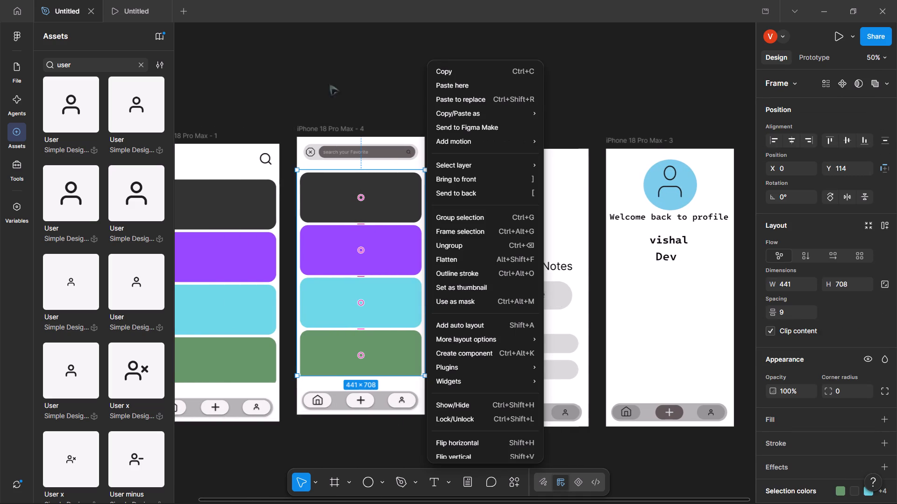
{"action": "left_click", "coordinate": [310, 50]}
{"action": "scroll", "coordinate": [377, 96], "scroll_direction": "right", "scroll_amount": 3}
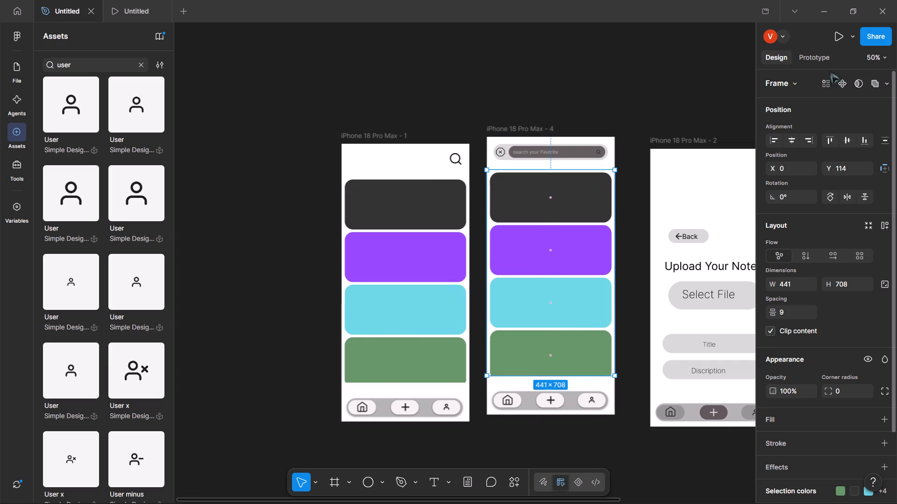
{"action": "left_click", "coordinate": [819, 65]}
{"action": "left_click", "coordinate": [805, 55]}
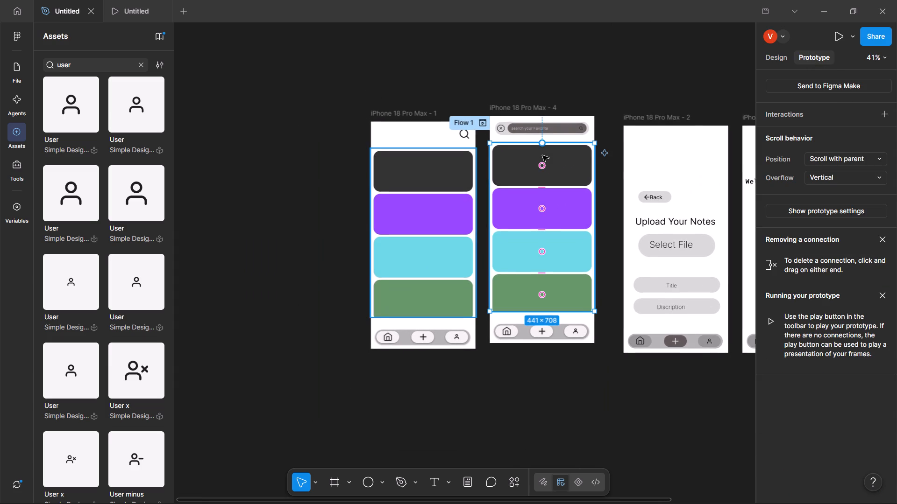
{"action": "scroll", "coordinate": [542, 155], "scroll_direction": "left", "scroll_amount": 1}
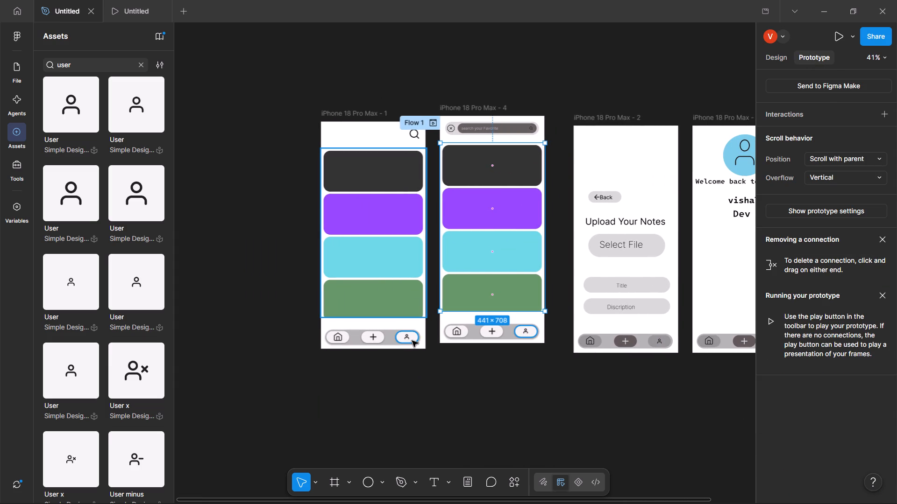
{"action": "left_click", "coordinate": [413, 340]}
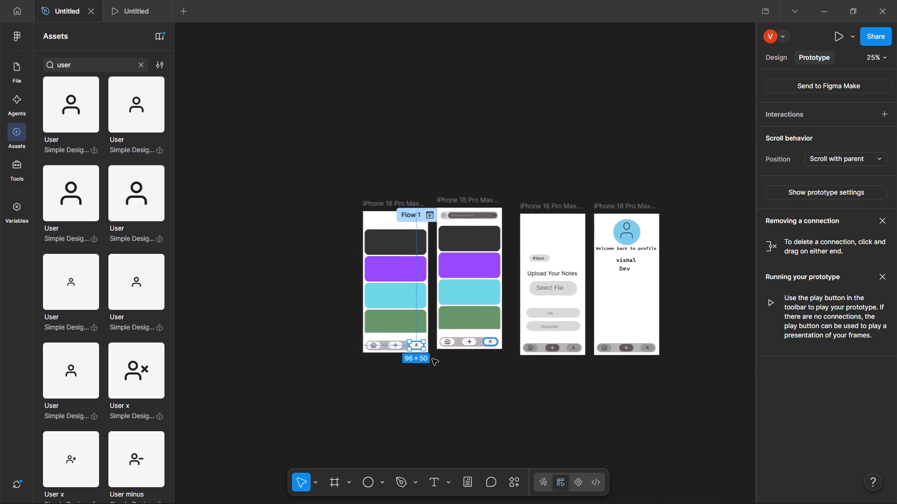
{"action": "scroll", "coordinate": [432, 359], "scroll_direction": "left", "scroll_amount": 2}
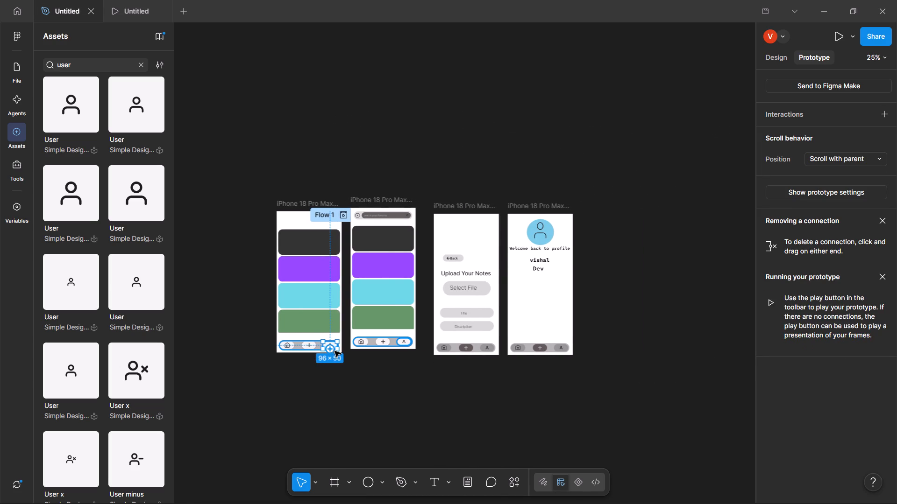
{"action": "left_click_drag", "start_coordinate": [330, 350], "coordinate": [555, 348]}
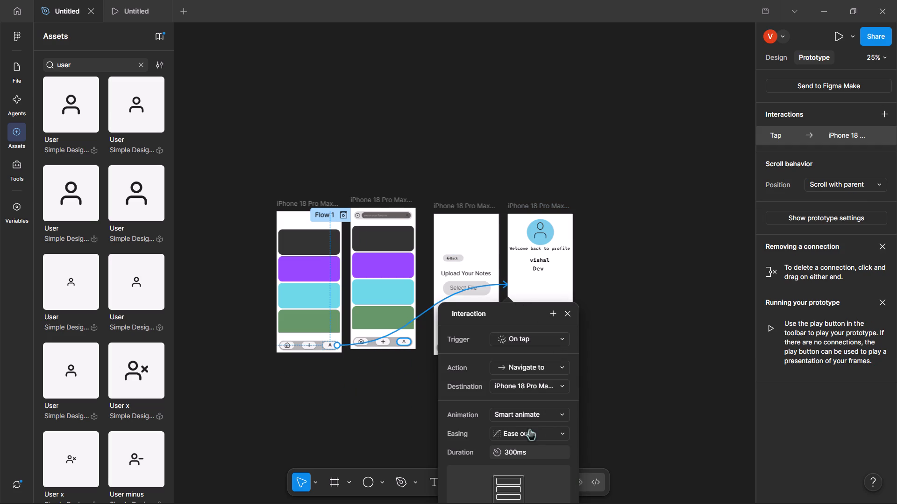
{"action": "left_click", "coordinate": [491, 151]}
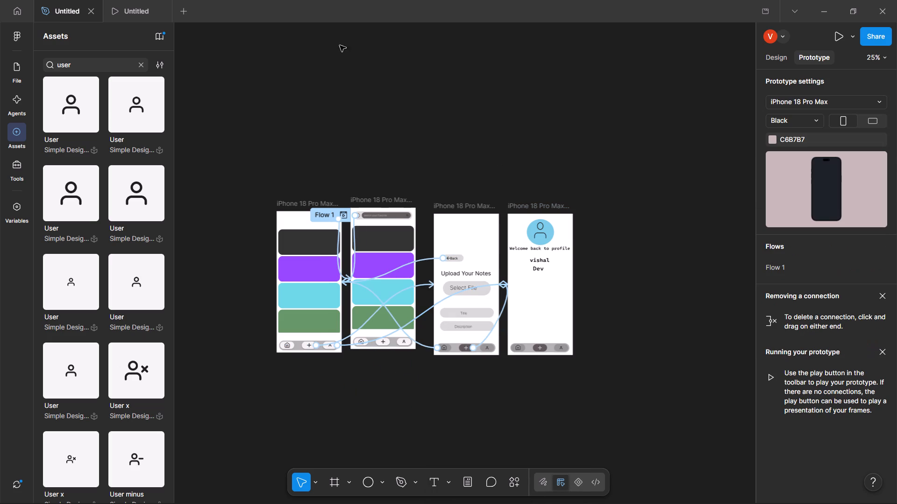
Switch to the prototype preview and test the profile button on the first screen.
{"action": "left_click", "coordinate": [139, 0]}
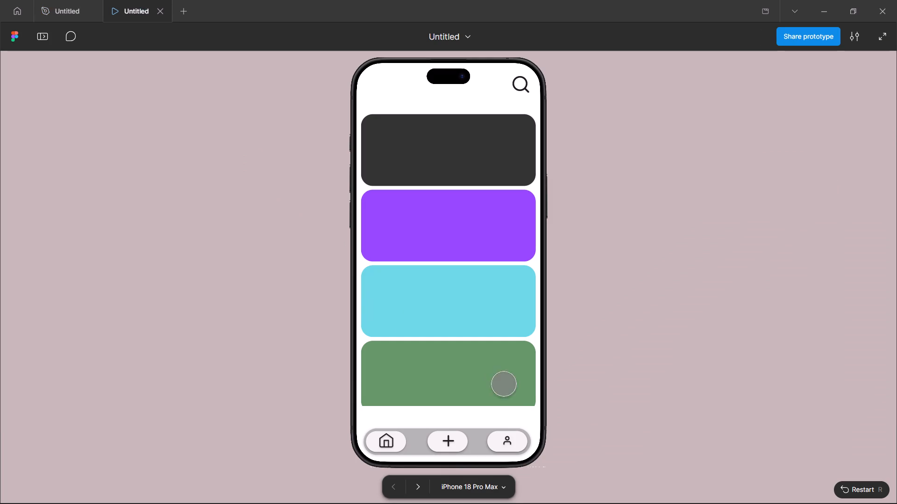
{"action": "left_click", "coordinate": [513, 434]}
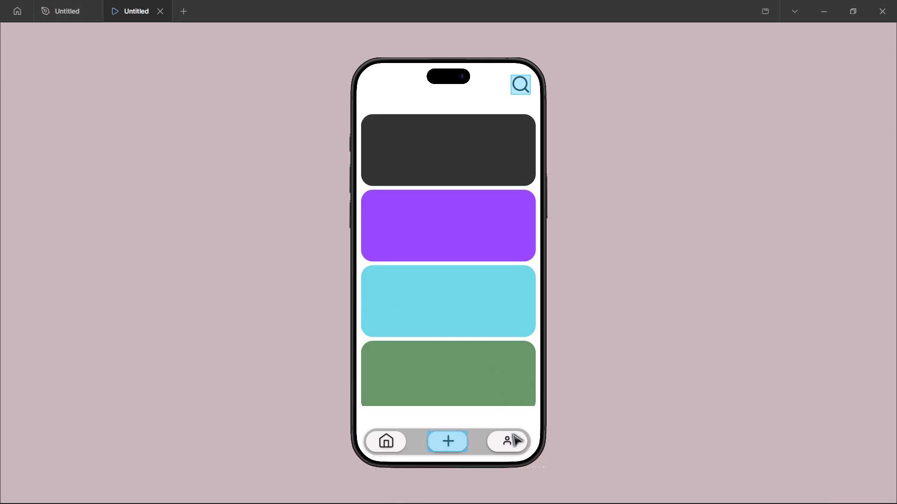
{"action": "left_click", "coordinate": [510, 444]}
{"action": "left_click", "coordinate": [510, 444]}
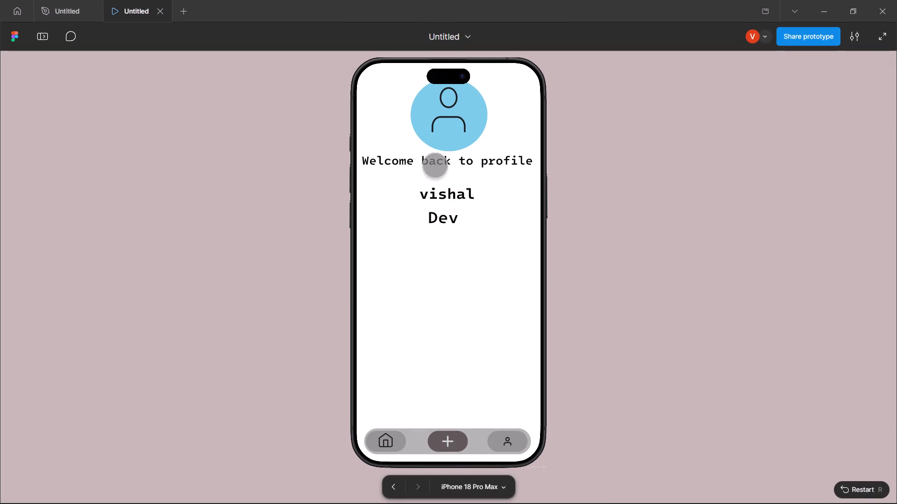
Test the home button on the profile screen in the preview and return to the design file.
{"action": "left_click", "coordinate": [828, 2]}
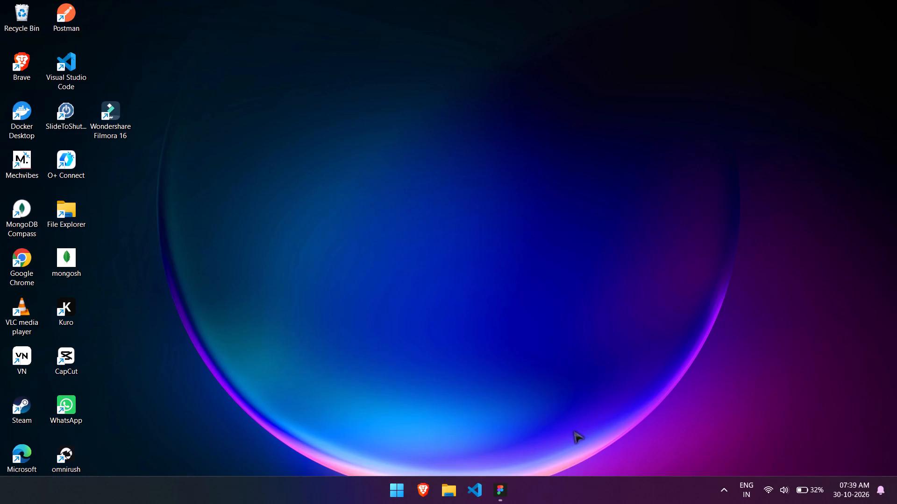
{"action": "left_click", "coordinate": [505, 492]}
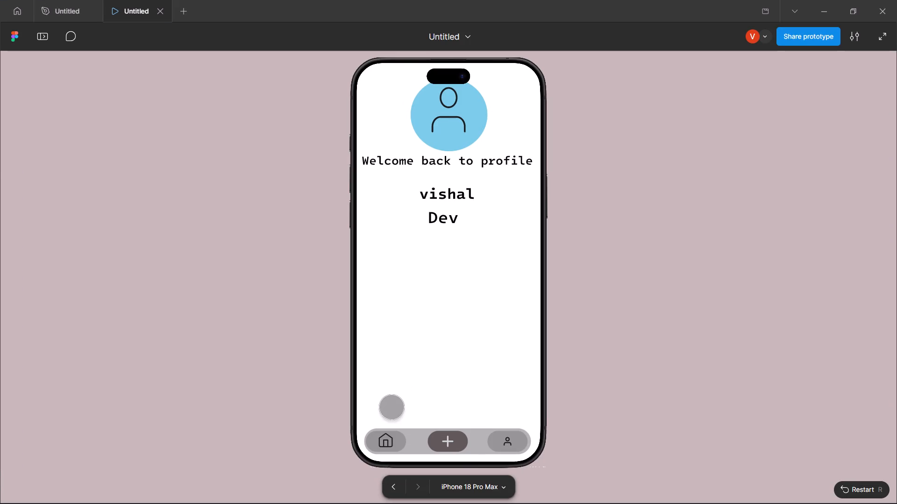
{"action": "left_click", "coordinate": [379, 439]}
{"action": "triple_click", "coordinate": [386, 445]}
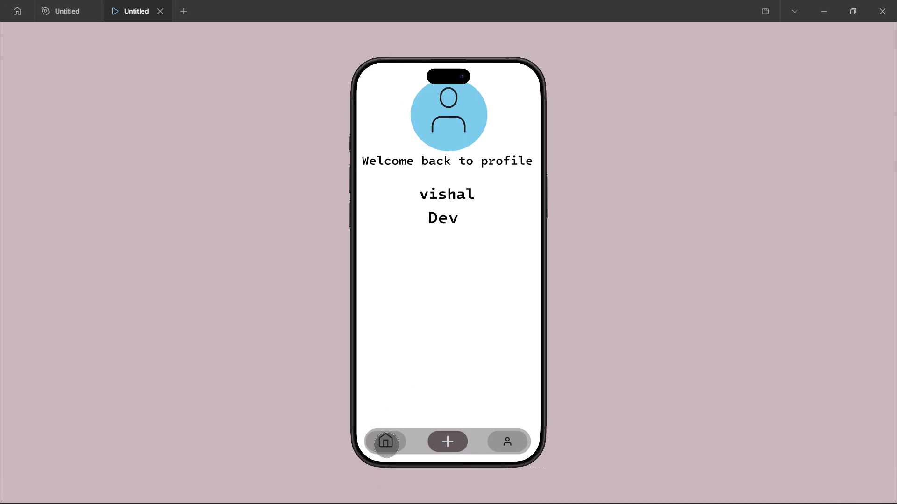
{"action": "left_click_drag", "start_coordinate": [386, 445], "coordinate": [445, 297]}
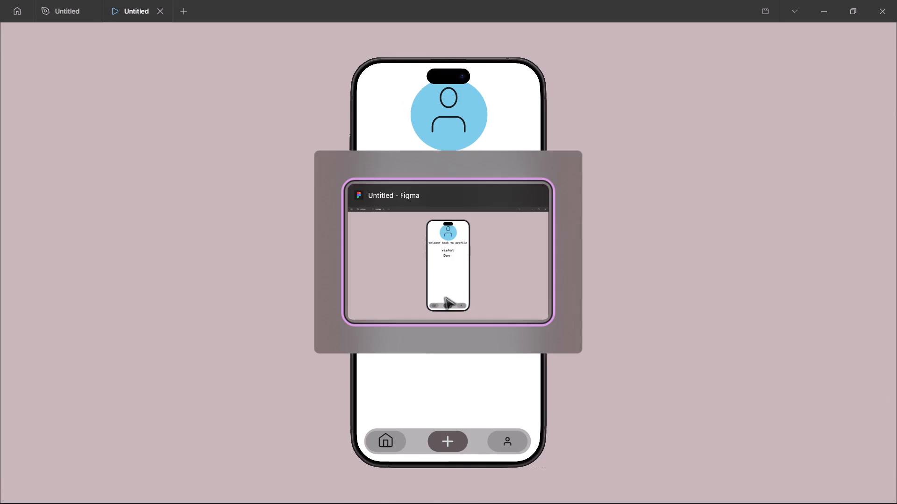
{"action": "left_click", "coordinate": [37, 0]}
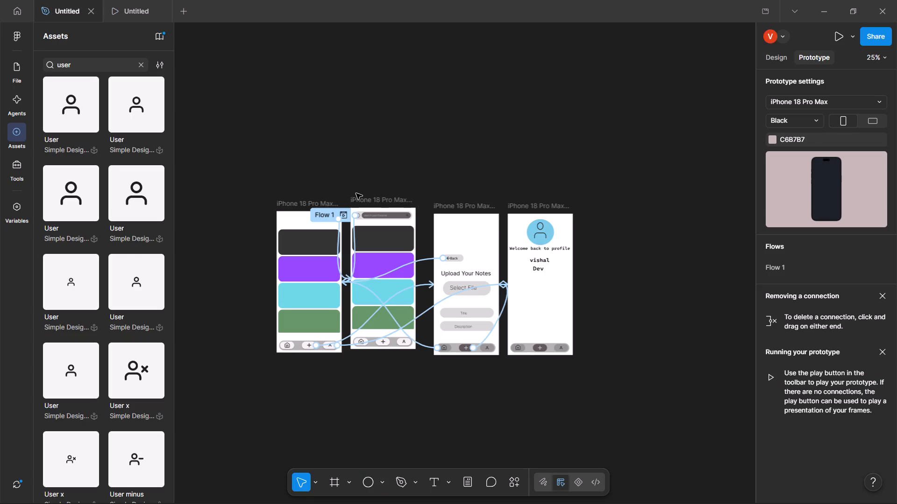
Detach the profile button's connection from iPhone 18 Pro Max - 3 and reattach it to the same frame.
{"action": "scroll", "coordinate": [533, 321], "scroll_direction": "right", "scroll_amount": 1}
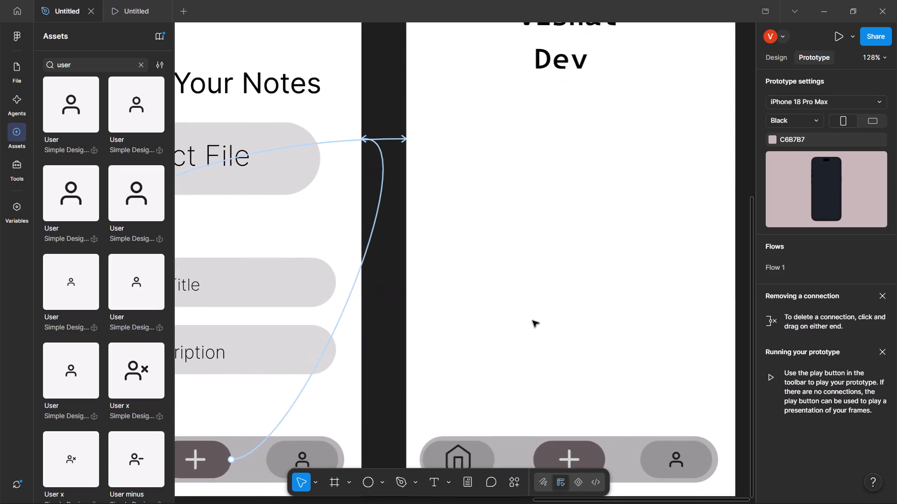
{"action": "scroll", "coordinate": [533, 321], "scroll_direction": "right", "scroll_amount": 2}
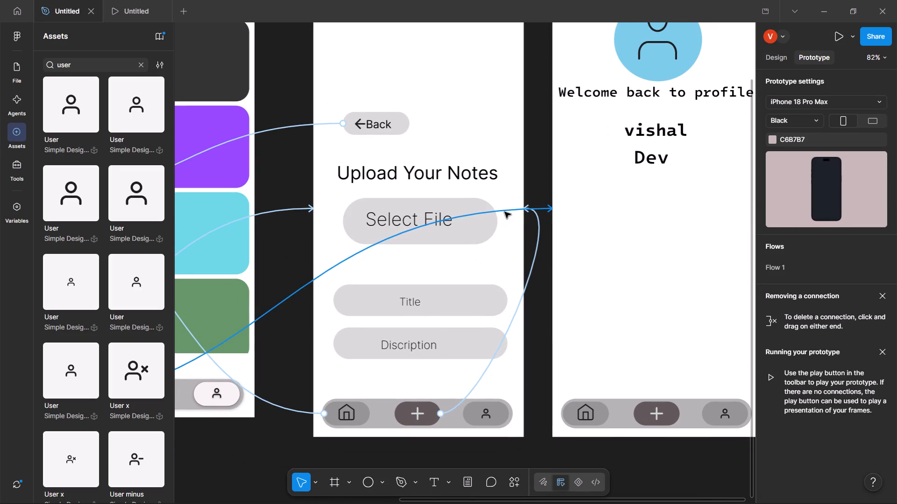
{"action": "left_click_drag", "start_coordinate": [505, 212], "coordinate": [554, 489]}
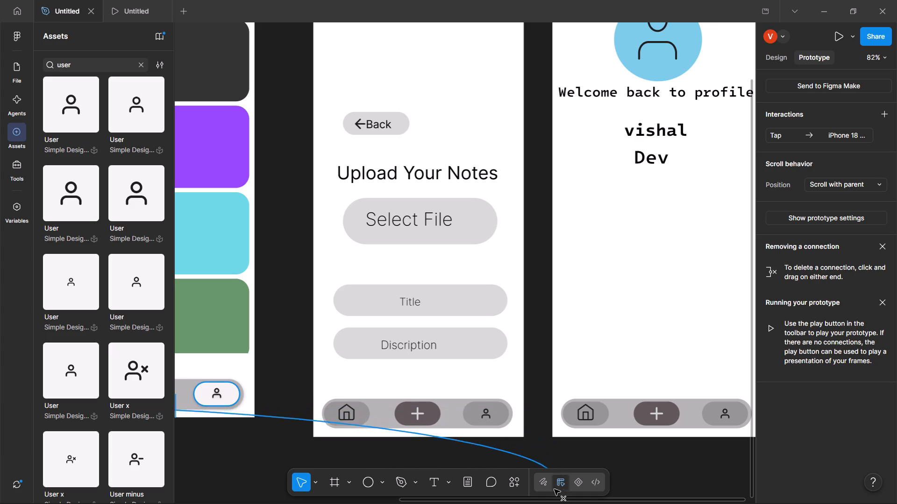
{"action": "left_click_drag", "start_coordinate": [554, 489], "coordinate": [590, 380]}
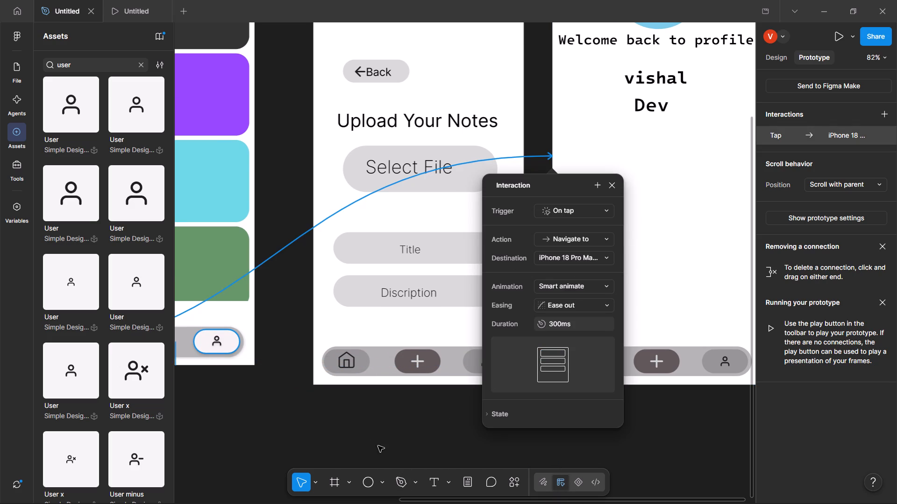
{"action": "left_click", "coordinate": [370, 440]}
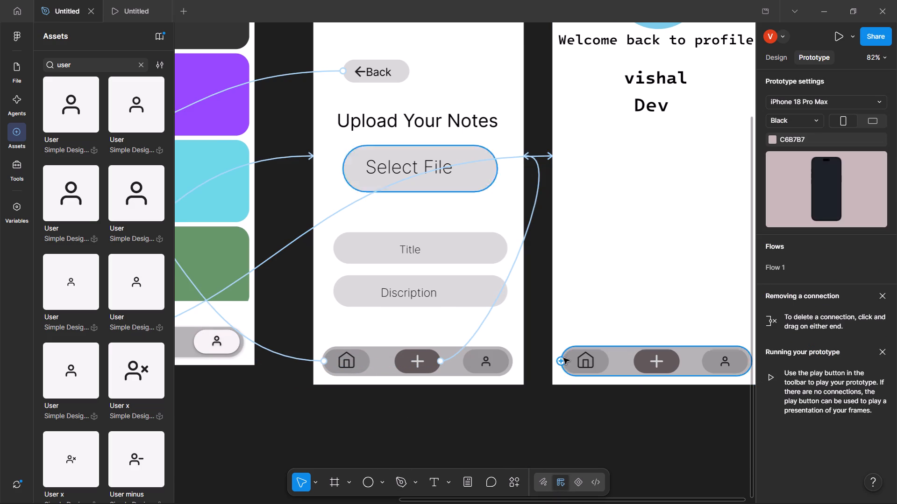
Link the home button on the profile screen to iPhone 18 Pro Max - 1 with an on-tap Navigate to interaction using Smart animate.
{"action": "left_click", "coordinate": [563, 359]}
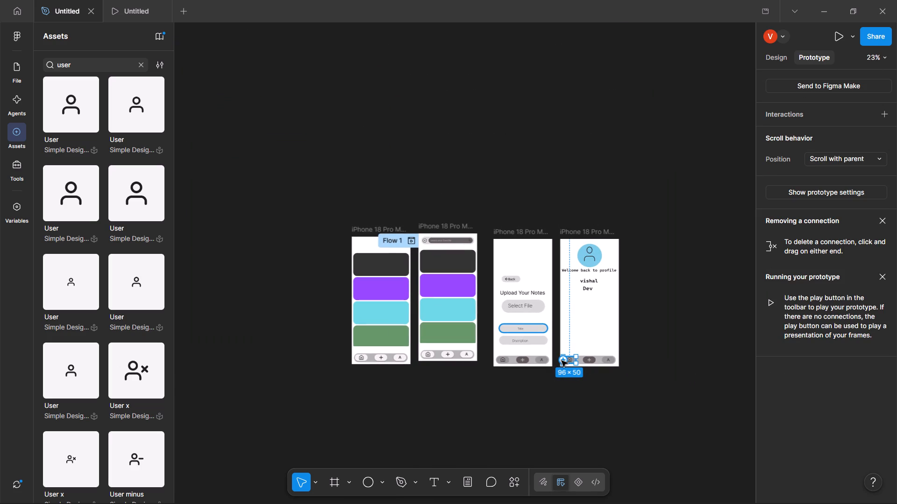
{"action": "left_click_drag", "start_coordinate": [562, 361], "coordinate": [373, 338]}
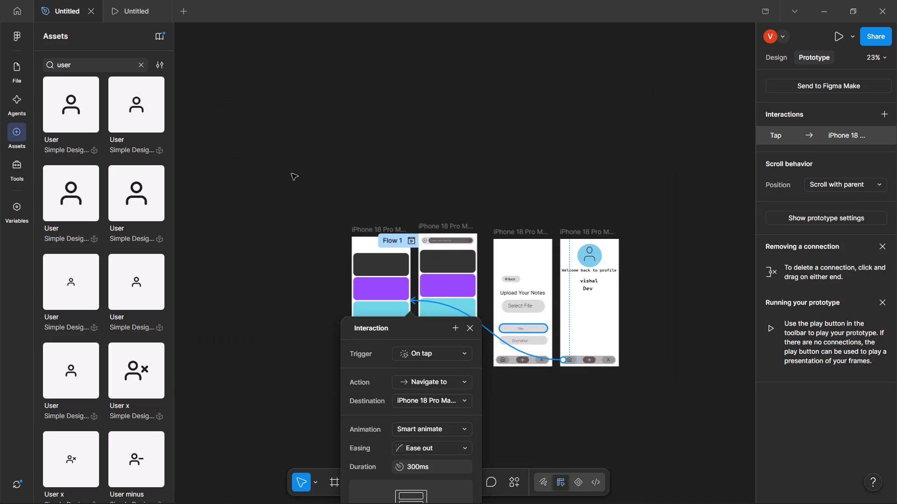
{"action": "left_click", "coordinate": [284, 174]}
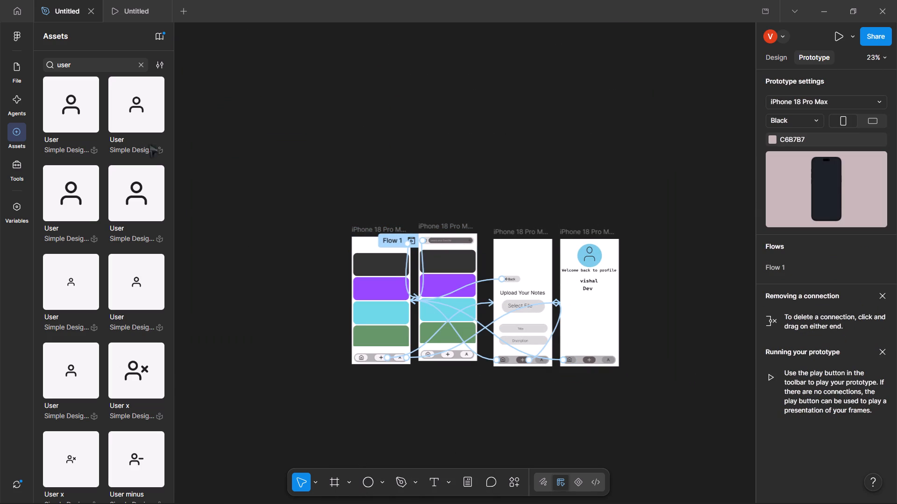
Switch to the prototype preview and test the home, profile and add buttons of the bottom navigation across the screens.
{"action": "left_click", "coordinate": [128, 0]}
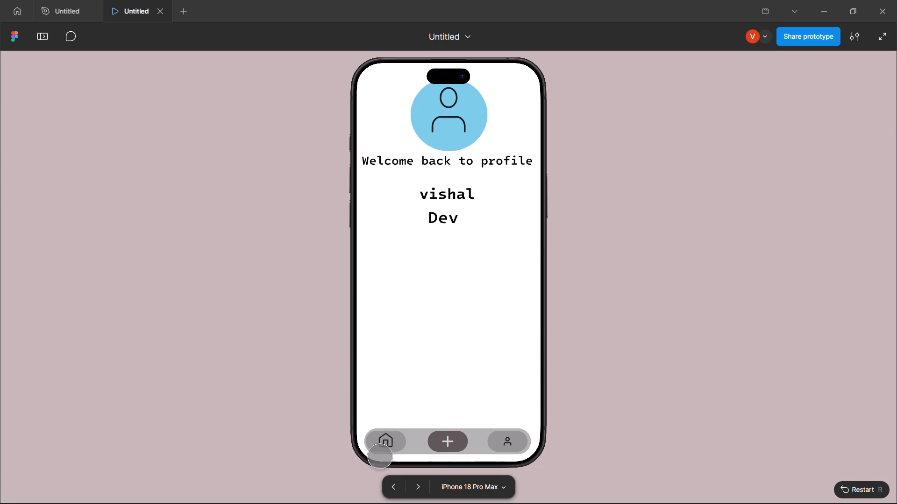
{"action": "left_click", "coordinate": [383, 437]}
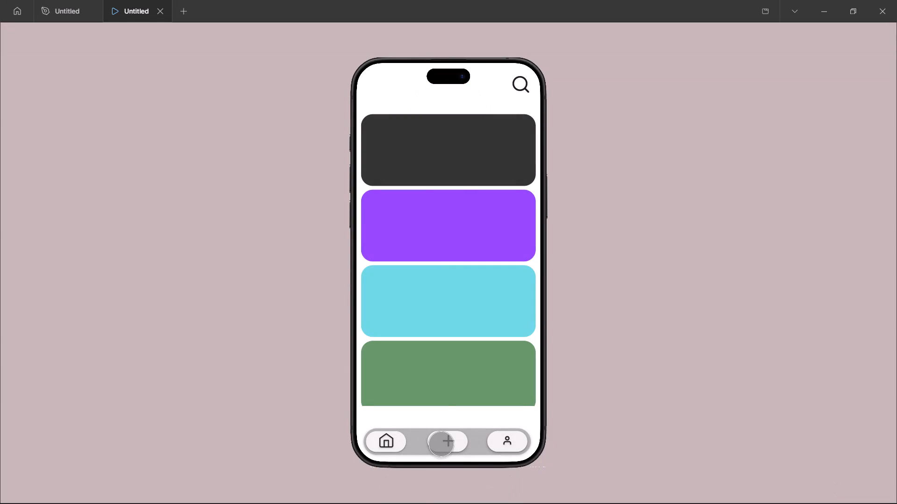
{"action": "left_click", "coordinate": [509, 444]}
{"action": "scroll", "coordinate": [482, 335], "scroll_direction": "left", "scroll_amount": 1}
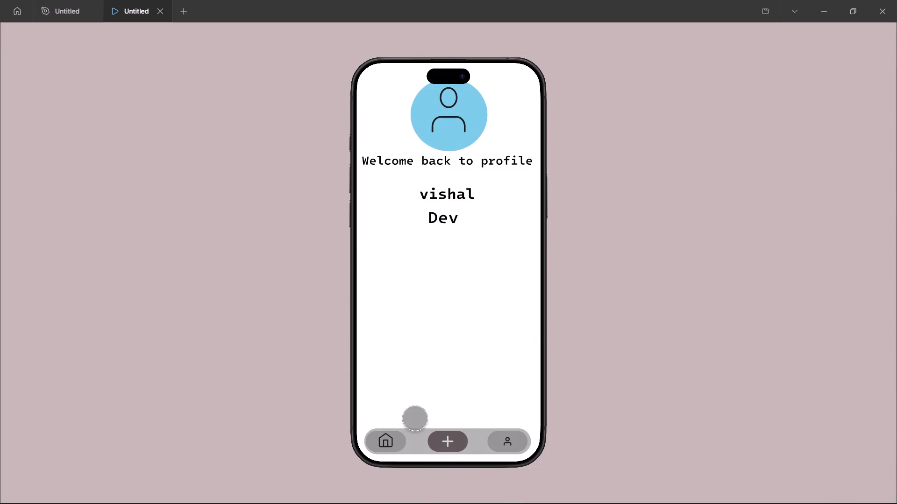
{"action": "left_click", "coordinate": [395, 436]}
{"action": "left_click", "coordinate": [491, 443]}
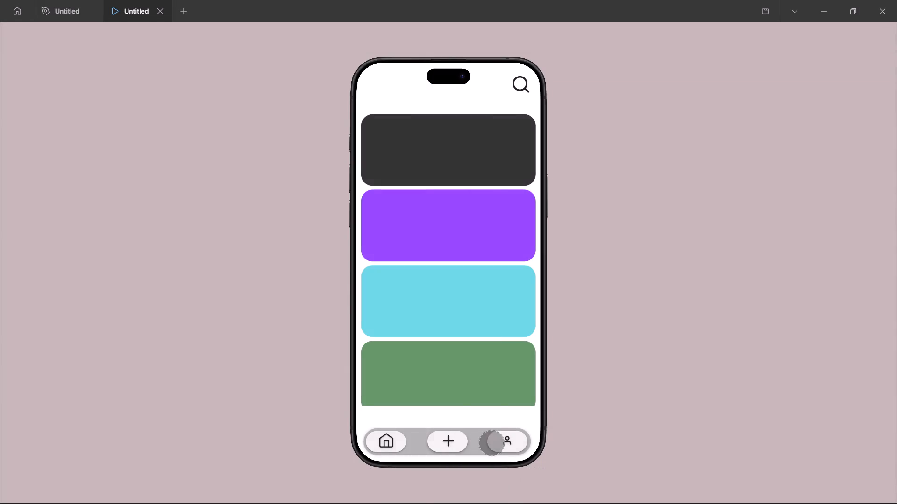
{"action": "left_click", "coordinate": [379, 438]}
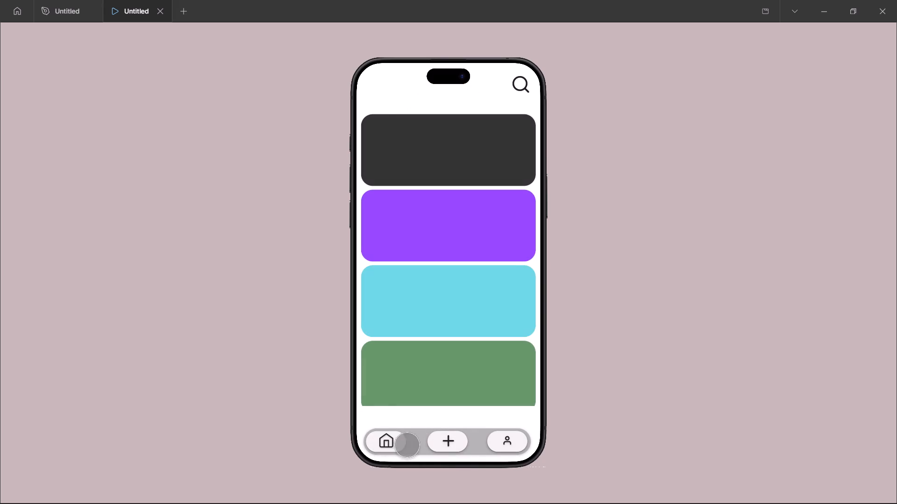
{"action": "left_click", "coordinate": [444, 442]}
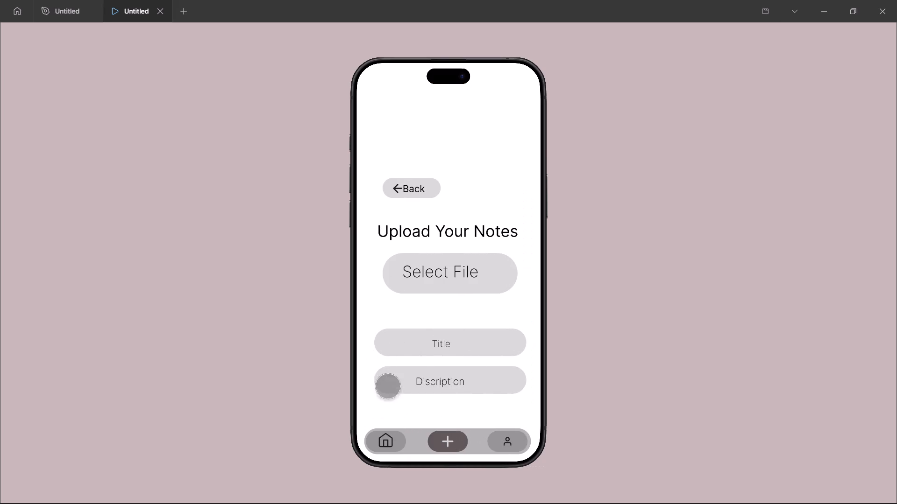
{"action": "left_click", "coordinate": [384, 438]}
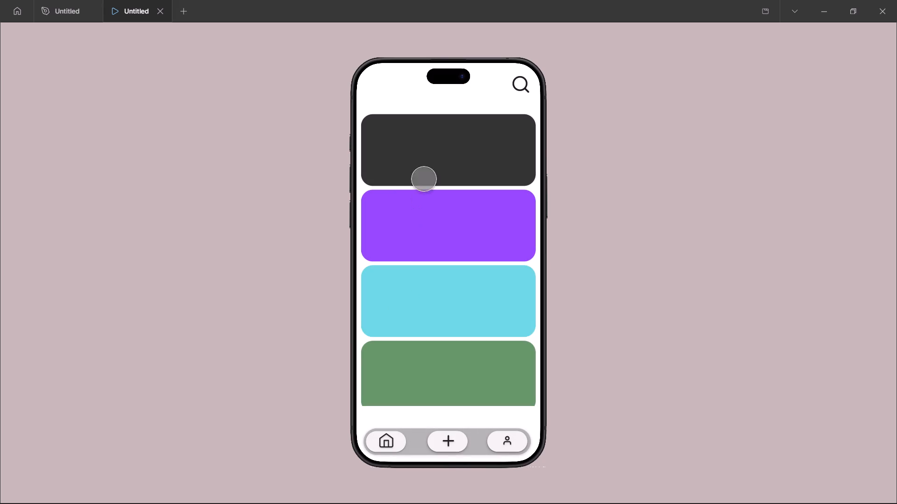
Test opening and closing the search bar on the home screen in the preview and return to the design file.
{"action": "left_click", "coordinate": [523, 83]}
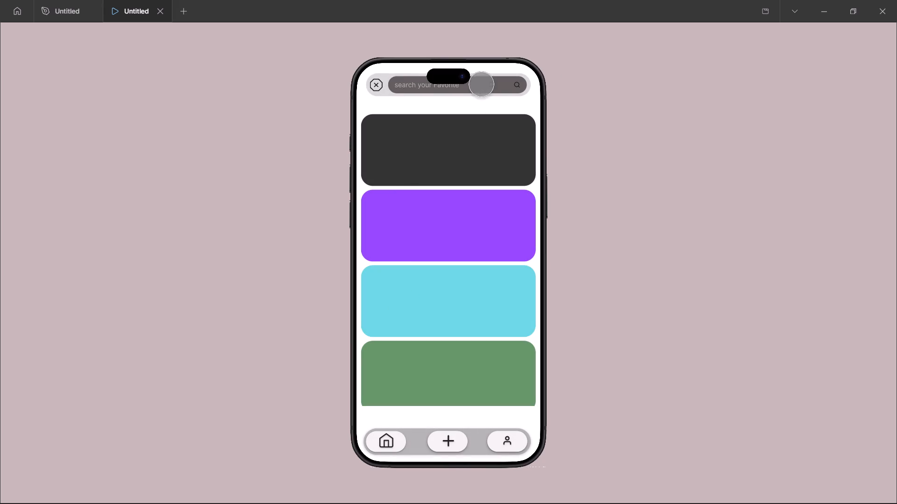
{"action": "left_click", "coordinate": [372, 77]}
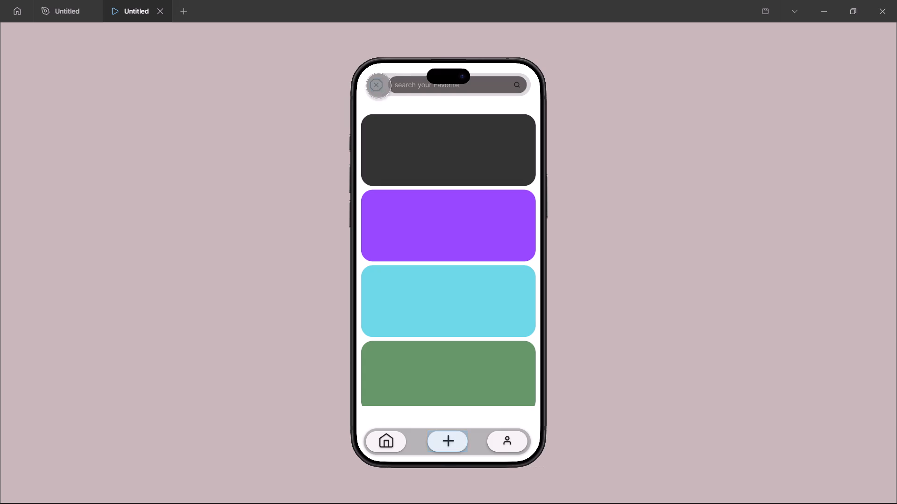
{"action": "left_click", "coordinate": [378, 85]}
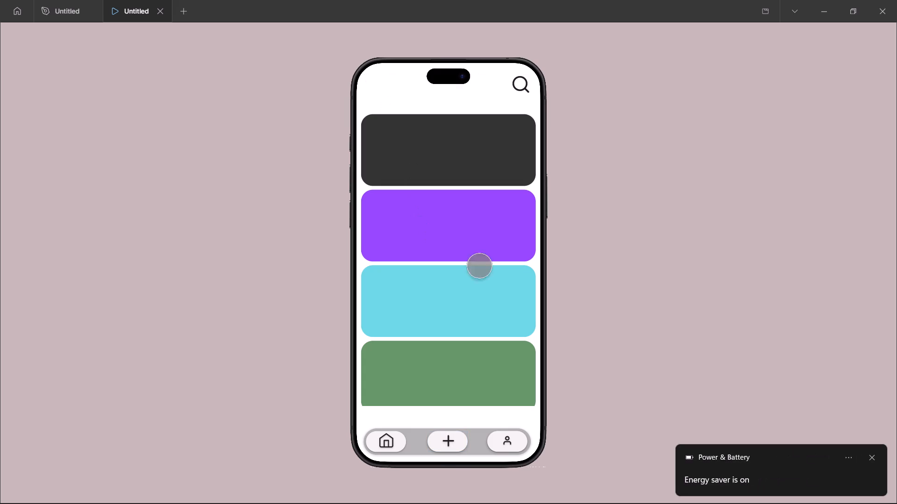
{"action": "left_click", "coordinate": [867, 457]}
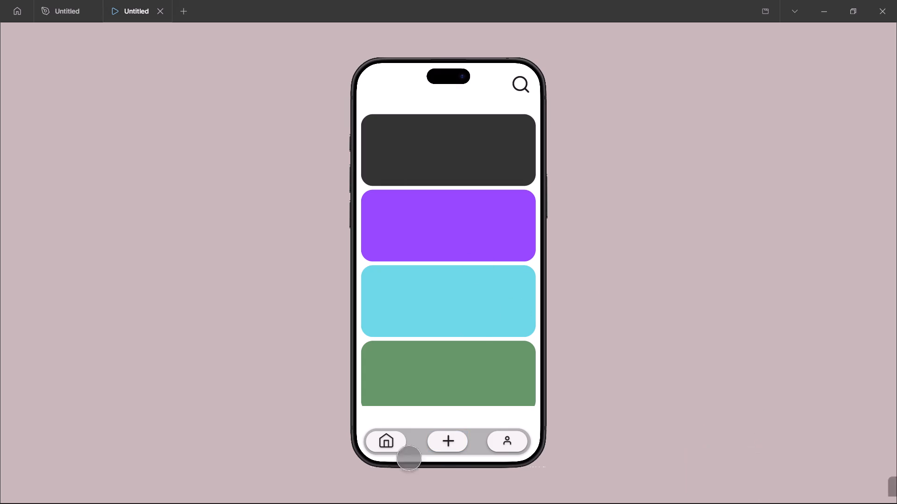
{"action": "left_click", "coordinate": [258, 242]}
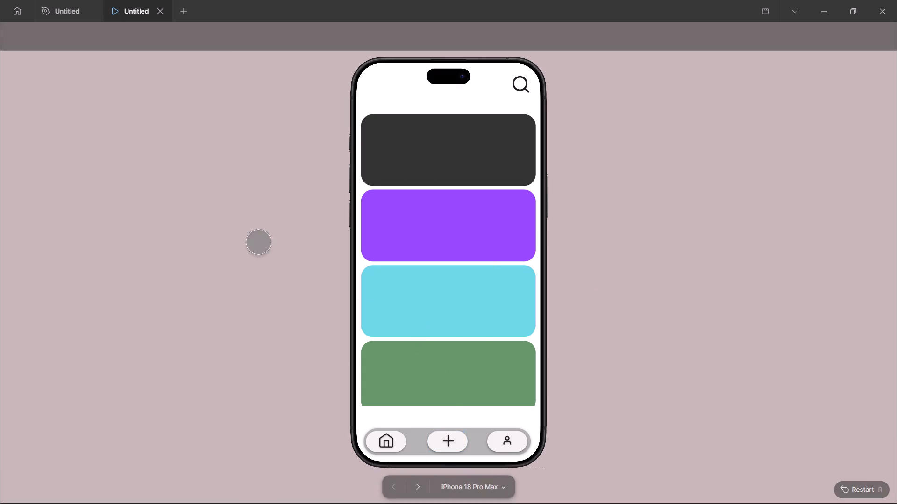
{"action": "left_click", "coordinate": [55, 1]}
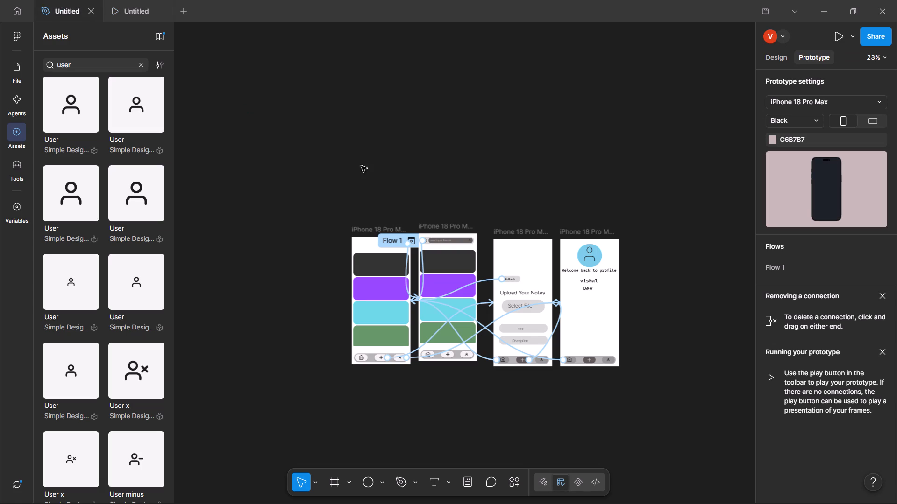
Examine the scroll position options of the dark card on iPhone 18 Pro Max - 1.
{"action": "scroll", "coordinate": [372, 174], "scroll_direction": "down", "scroll_amount": 3}
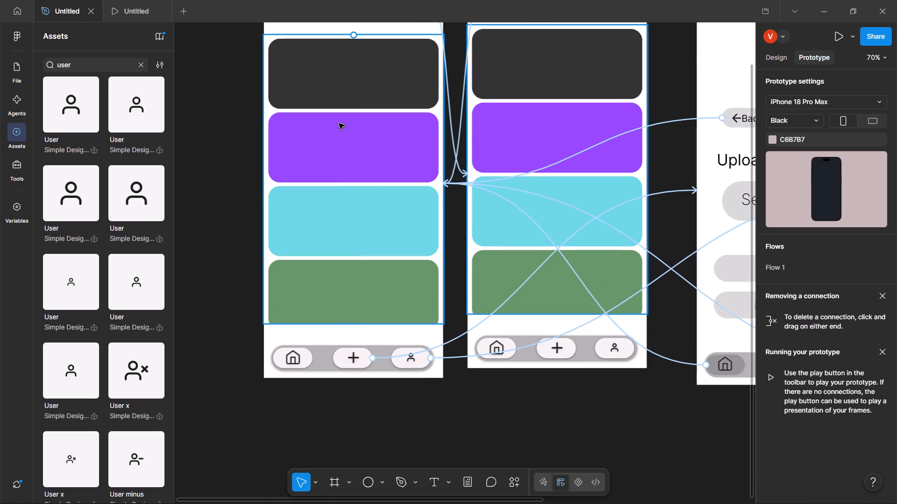
{"action": "scroll", "coordinate": [339, 123], "scroll_direction": "up", "scroll_amount": 1}
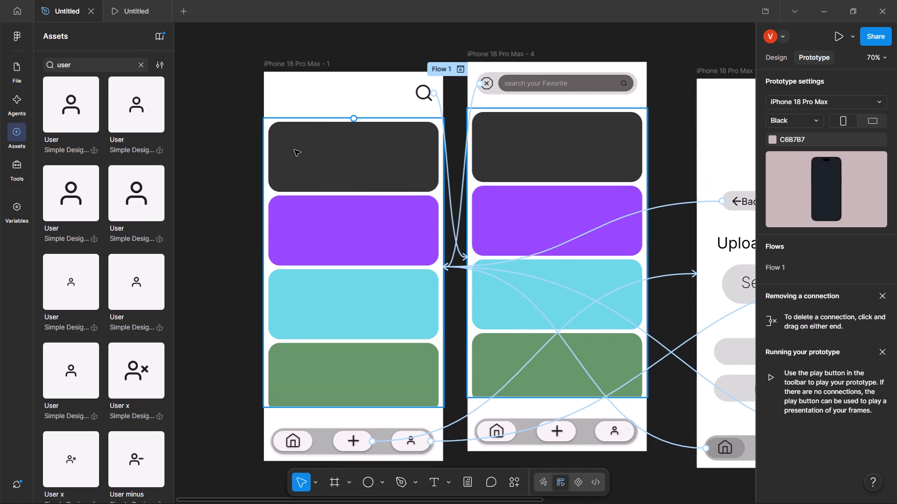
{"action": "left_click", "coordinate": [294, 150]}
{"action": "triple_click", "coordinate": [332, 160]}
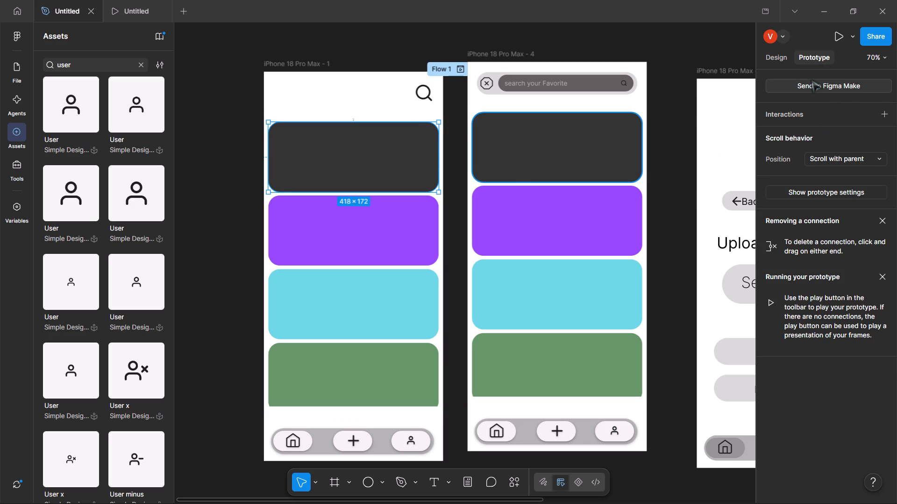
{"action": "left_click", "coordinate": [853, 164]}
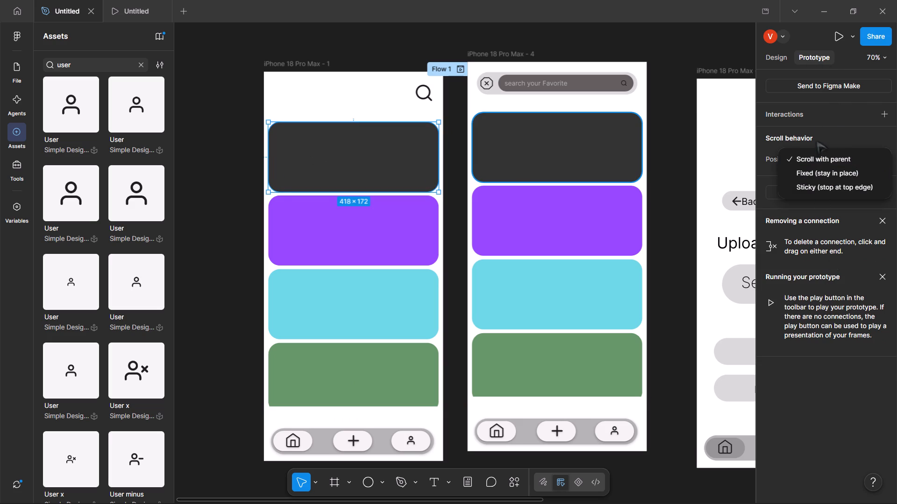
{"action": "left_click", "coordinate": [803, 397]}
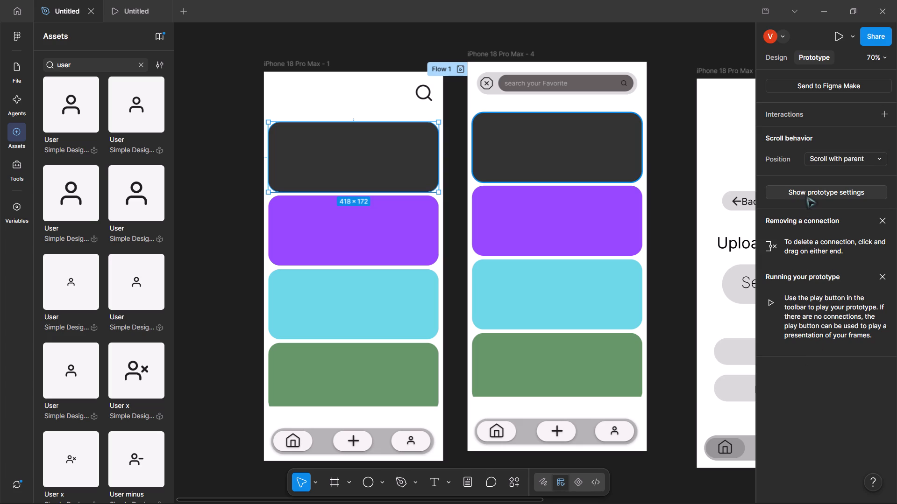
Review the file's prototype settings and its flow list.
{"action": "left_click", "coordinate": [806, 196]}
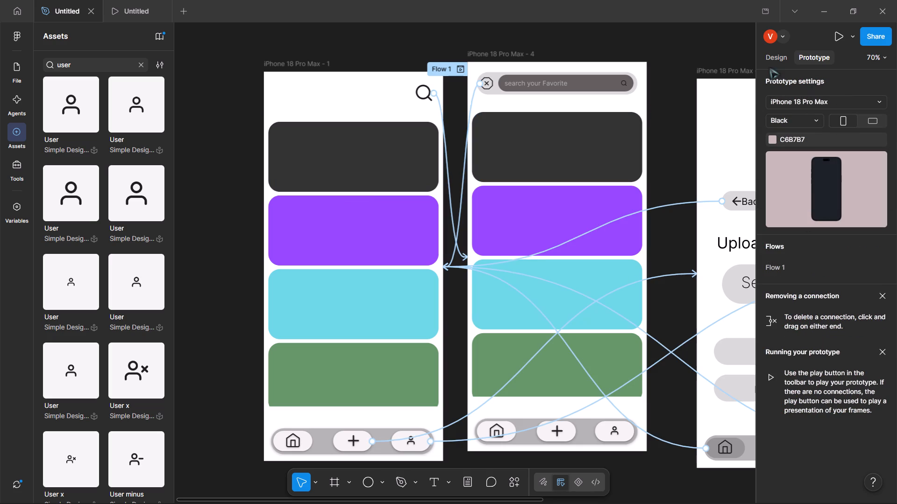
{"action": "scroll", "coordinate": [823, 178], "scroll_direction": "left", "scroll_amount": 1}
{"action": "left_click", "coordinate": [780, 50]}
{"action": "left_click", "coordinate": [814, 53]}
{"action": "key", "text": "Escape"}
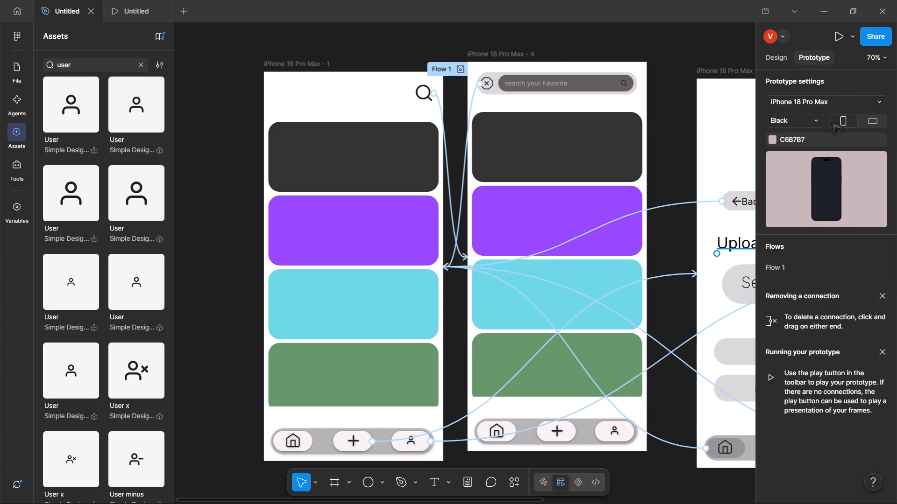
{"action": "left_click", "coordinate": [790, 376]}
{"action": "left_click", "coordinate": [774, 264]}
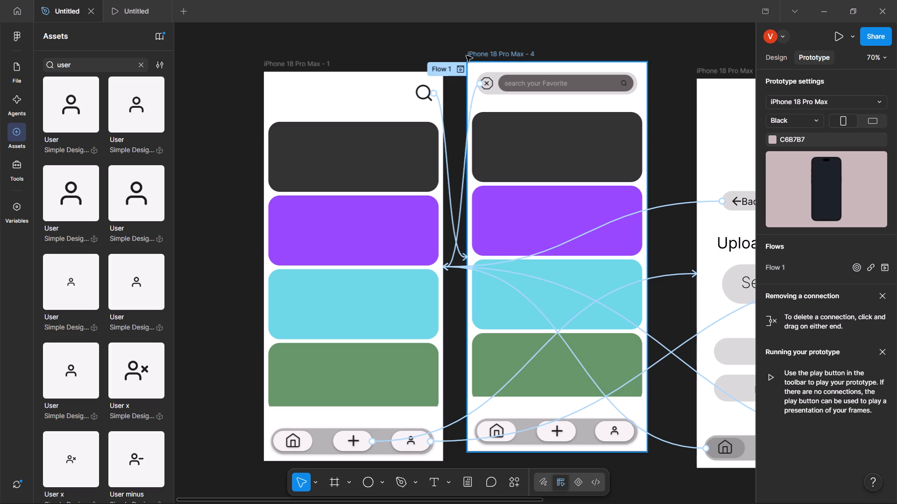
Inspect the Flow 1 starting point and scroll behavior of iPhone 18 Pro Max - 4.
{"action": "left_click", "coordinate": [440, 72]}
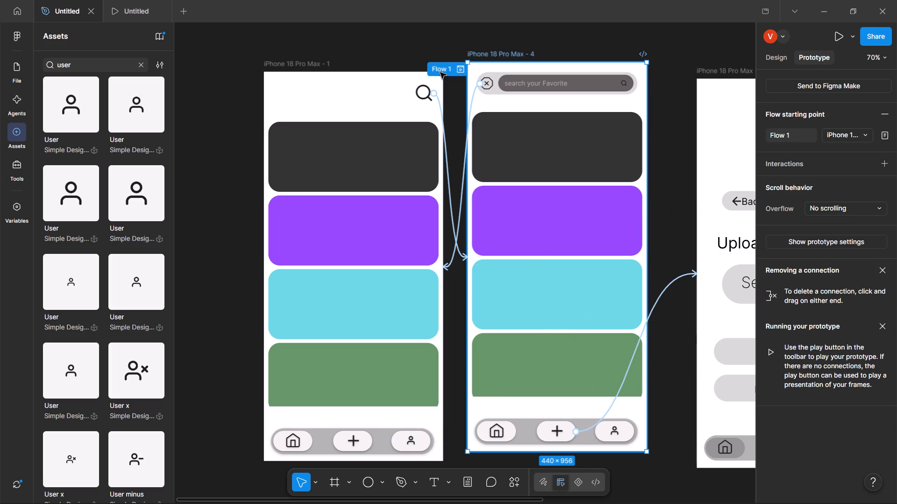
{"action": "scroll", "coordinate": [550, 173], "scroll_direction": "down", "scroll_amount": 1}
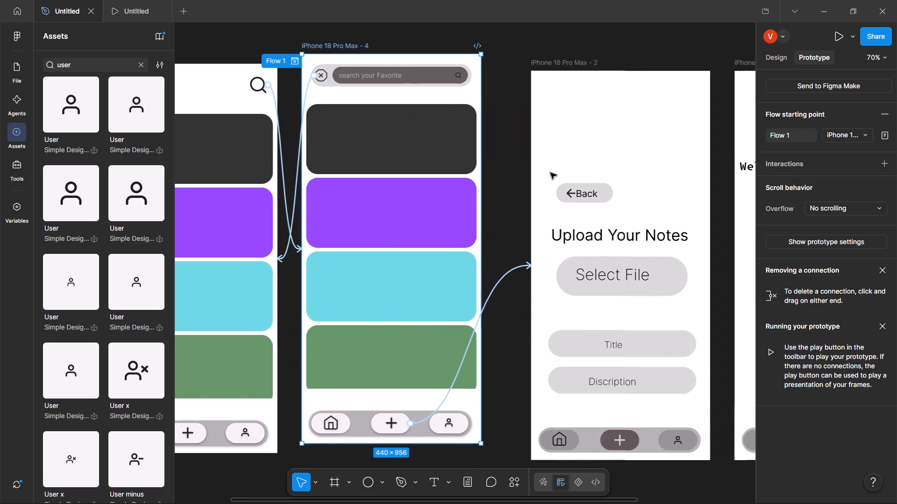
{"action": "scroll", "coordinate": [550, 173], "scroll_direction": "down", "scroll_amount": 1}
{"action": "scroll", "coordinate": [550, 173], "scroll_direction": "up", "scroll_amount": 2}
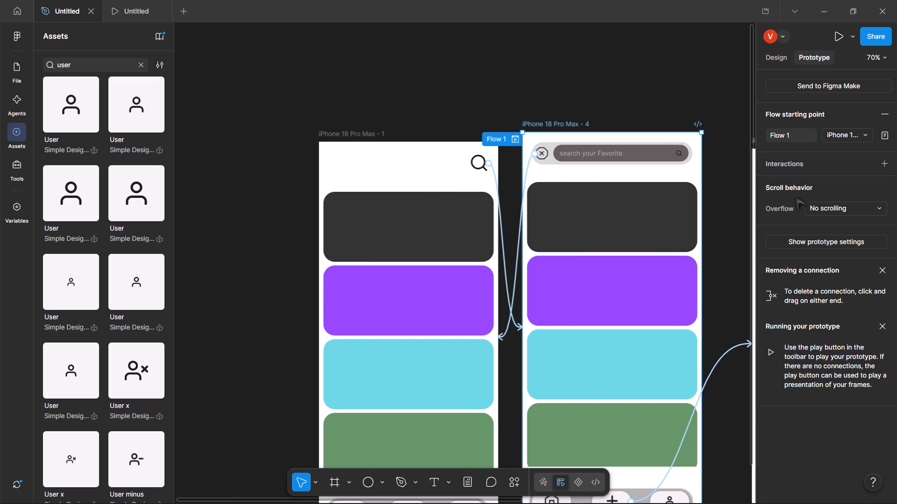
{"action": "scroll", "coordinate": [719, 261], "scroll_direction": "down", "scroll_amount": 1}
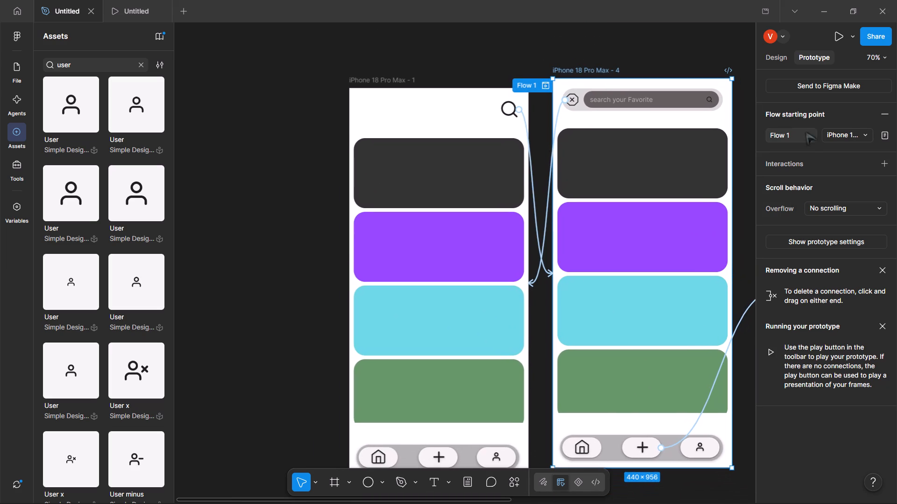
Add an interaction with the While hovering trigger to the dark card on iPhone 18 Pro Max - 1.
{"action": "left_click", "coordinate": [371, 98]}
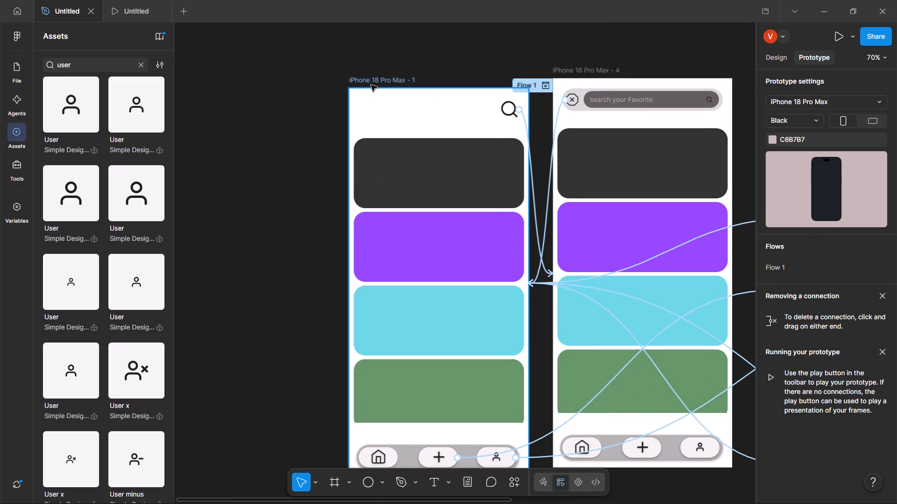
{"action": "left_click", "coordinate": [371, 84]}
{"action": "double_click", "coordinate": [410, 156]}
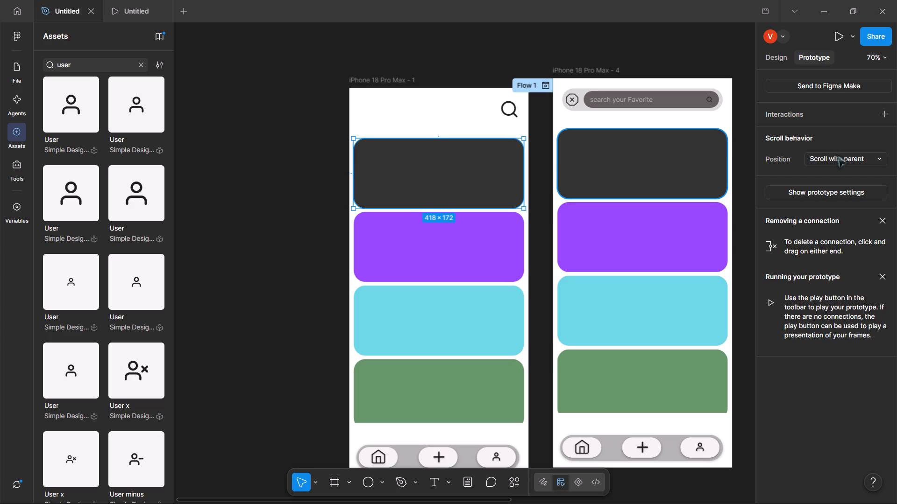
{"action": "left_click", "coordinate": [793, 118]}
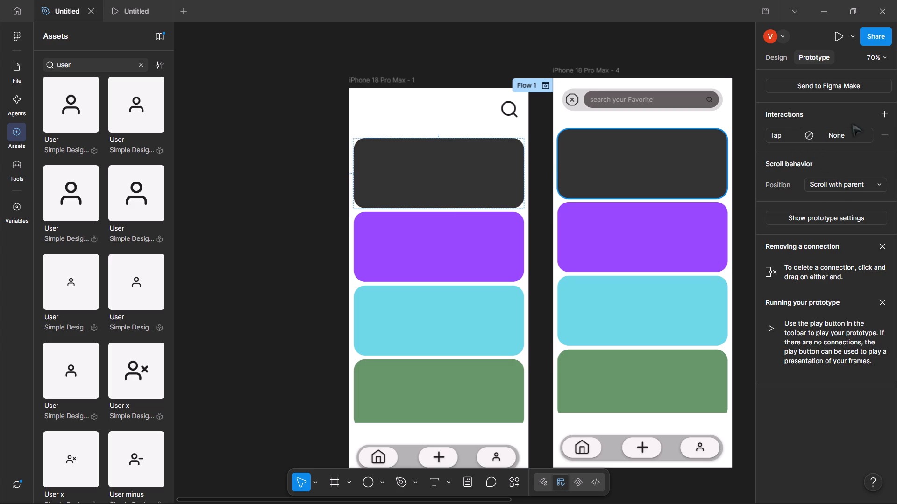
{"action": "left_click", "coordinate": [841, 134]}
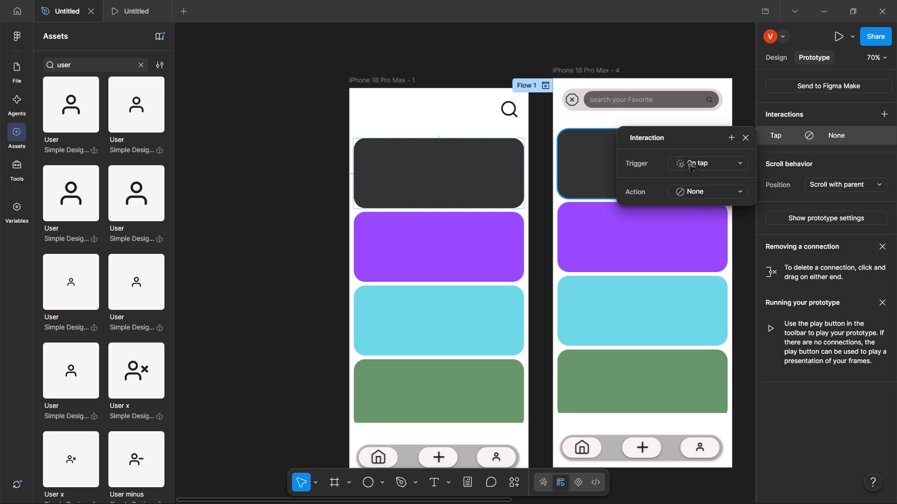
{"action": "left_click", "coordinate": [691, 164]}
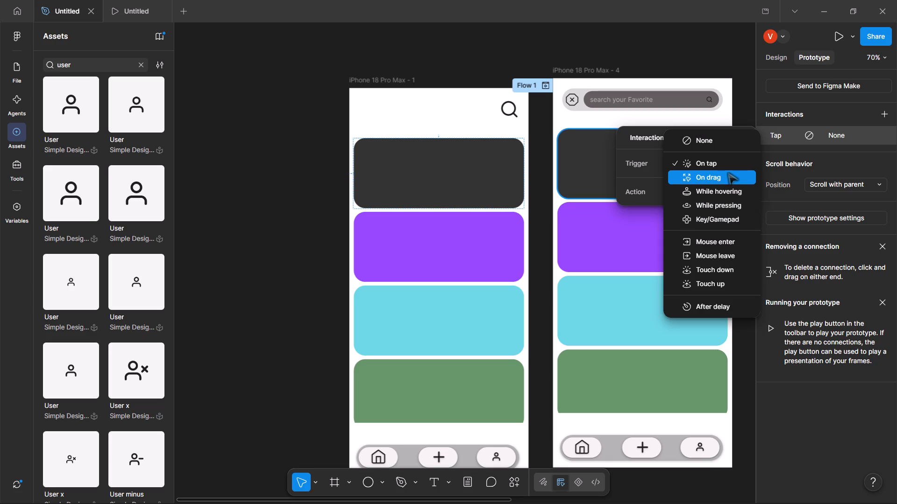
{"action": "left_click", "coordinate": [696, 191]}
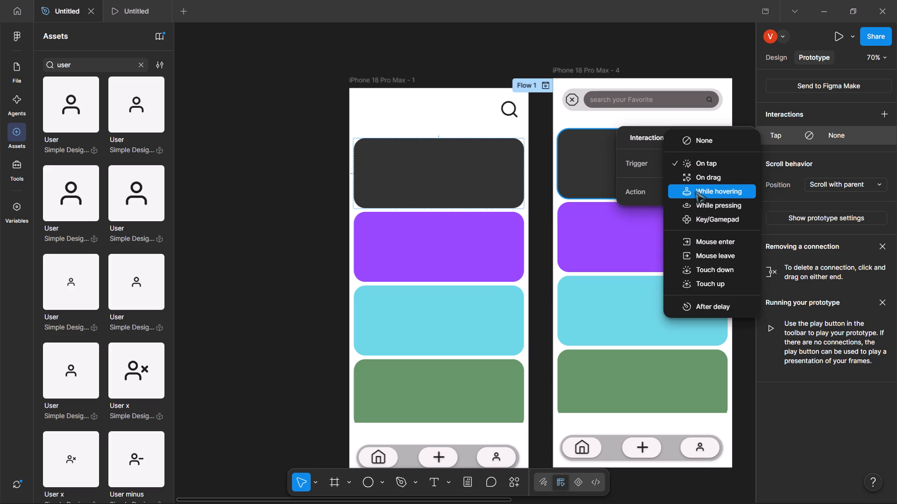
{"action": "left_click", "coordinate": [837, 148]}
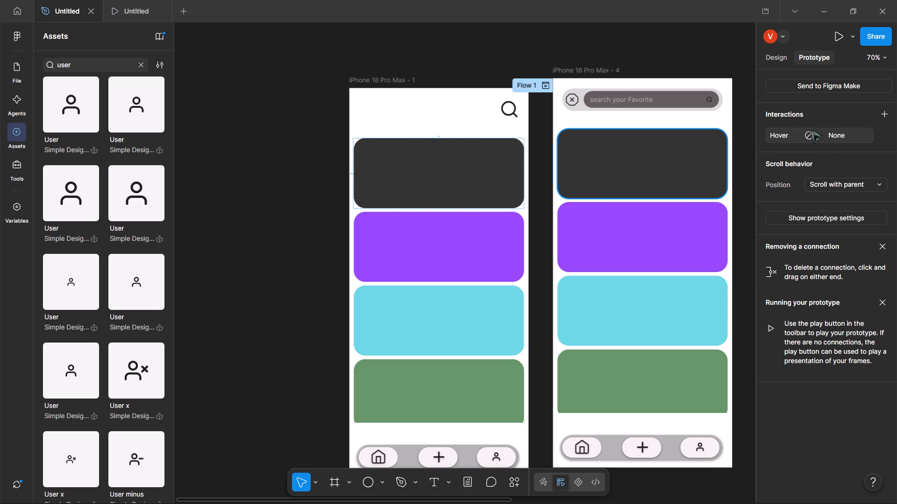
Set the dark card's hover interaction to the Open overlay action and check the available overlay frames without choosing one.
{"action": "left_click", "coordinate": [810, 131]}
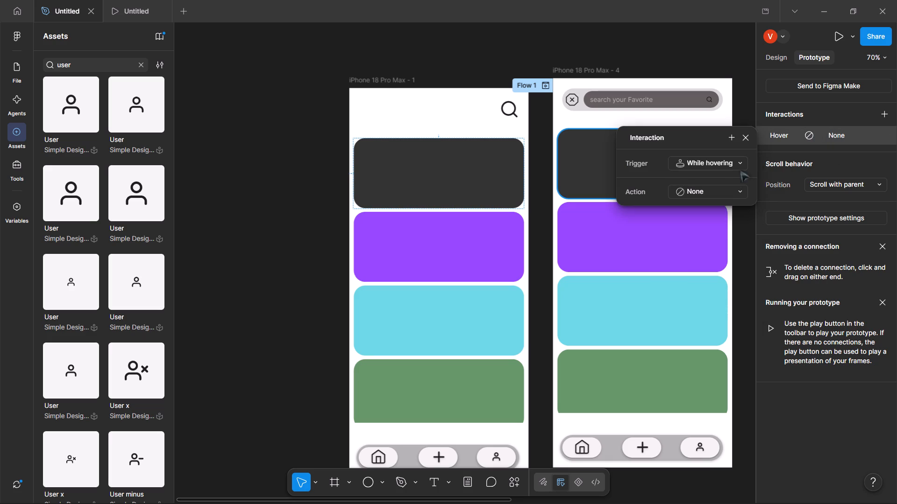
{"action": "left_click", "coordinate": [727, 188]}
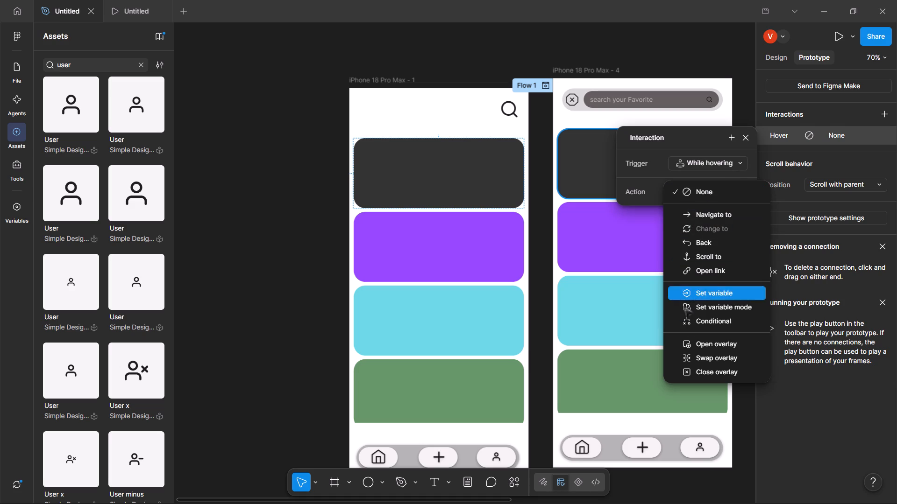
{"action": "left_click", "coordinate": [701, 339]}
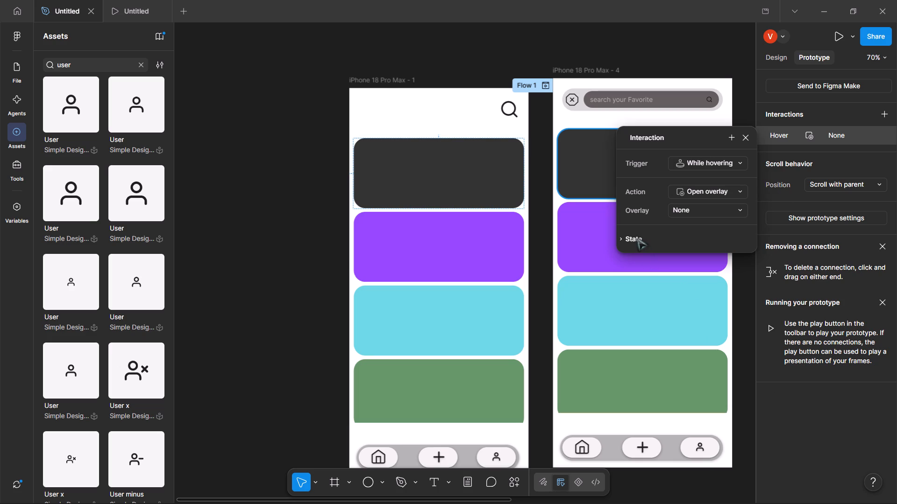
{"action": "left_click", "coordinate": [681, 205]}
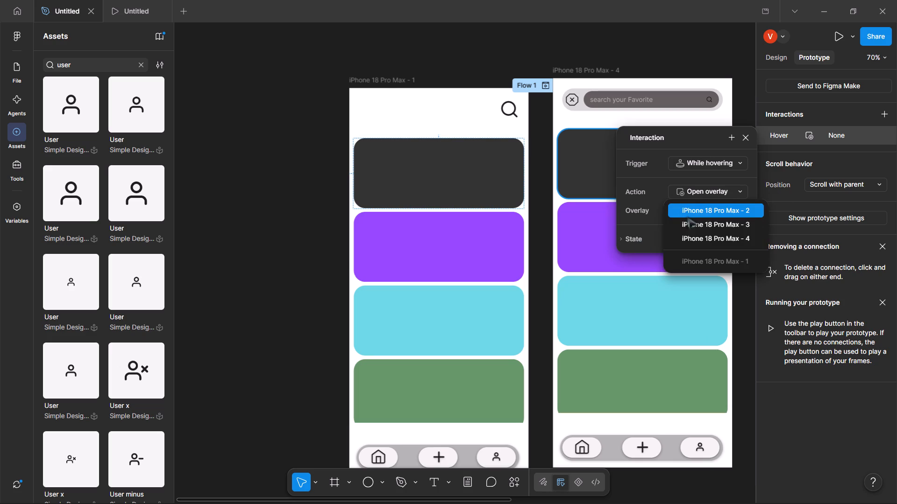
{"action": "left_click", "coordinate": [246, 94]}
Duplicate the iPhone 18 Pro Max - 1 home screen frame, keeping the copy beside the profile screen.
{"action": "left_click", "coordinate": [378, 84]}
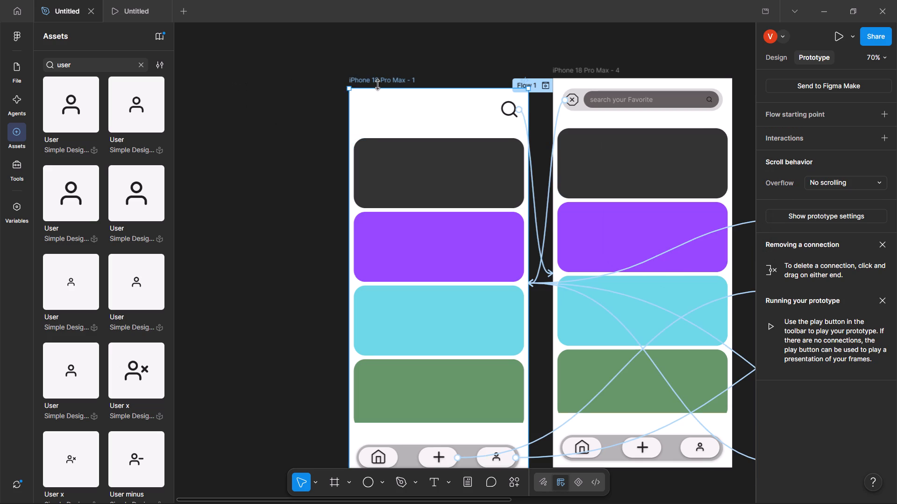
{"action": "key", "text": "ctrl+d"}
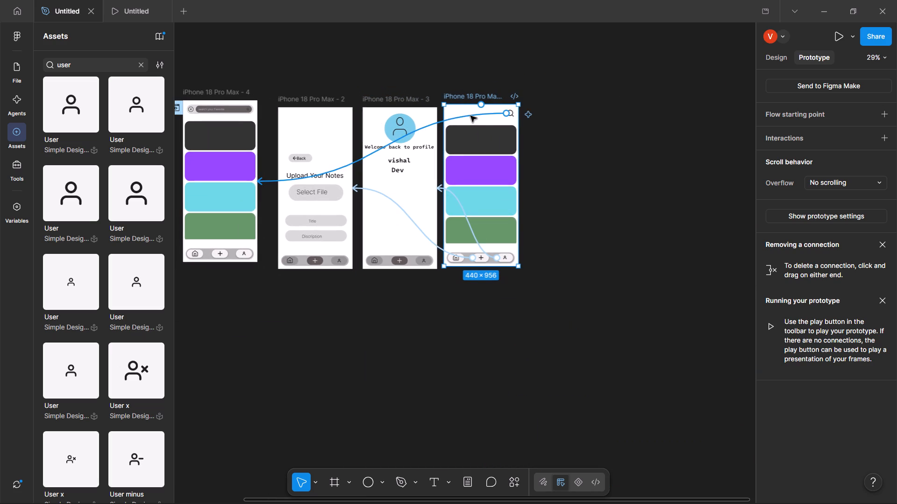
{"action": "scroll", "coordinate": [454, 103], "scroll_direction": "right", "scroll_amount": 2}
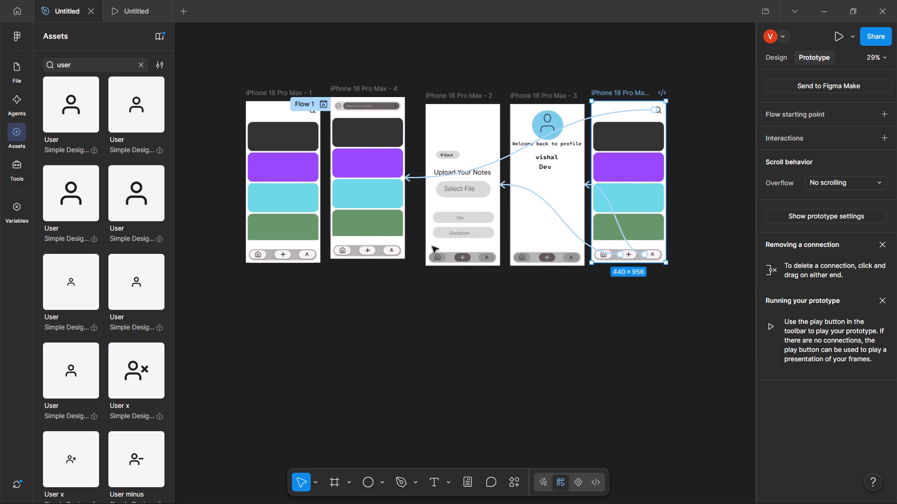
{"action": "left_click", "coordinate": [383, 327]}
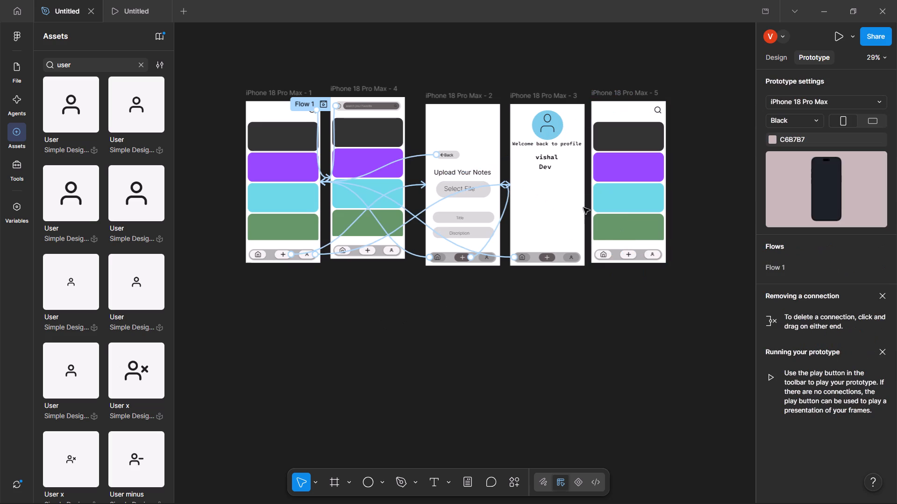
{"action": "left_click", "coordinate": [618, 105]}
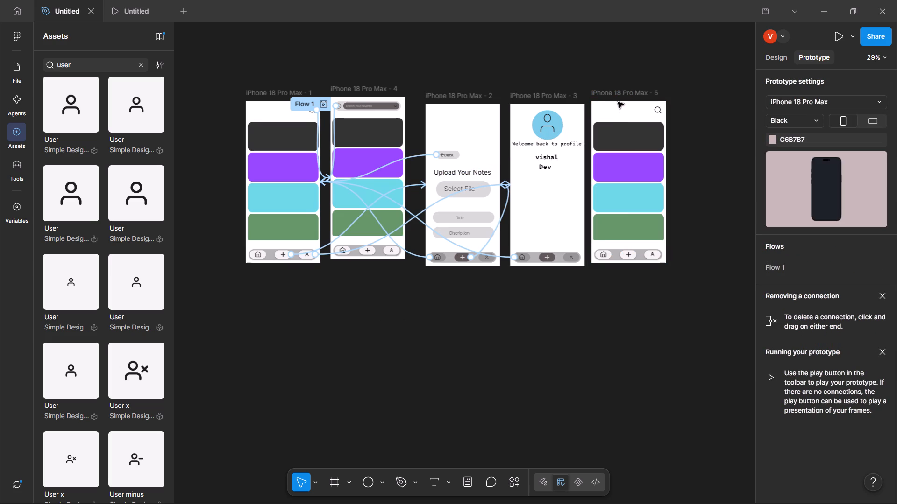
{"action": "left_click", "coordinate": [615, 97]}
{"action": "left_click_drag", "start_coordinate": [615, 97], "coordinate": [637, 98]}
{"action": "key", "text": "ctrl+z"}
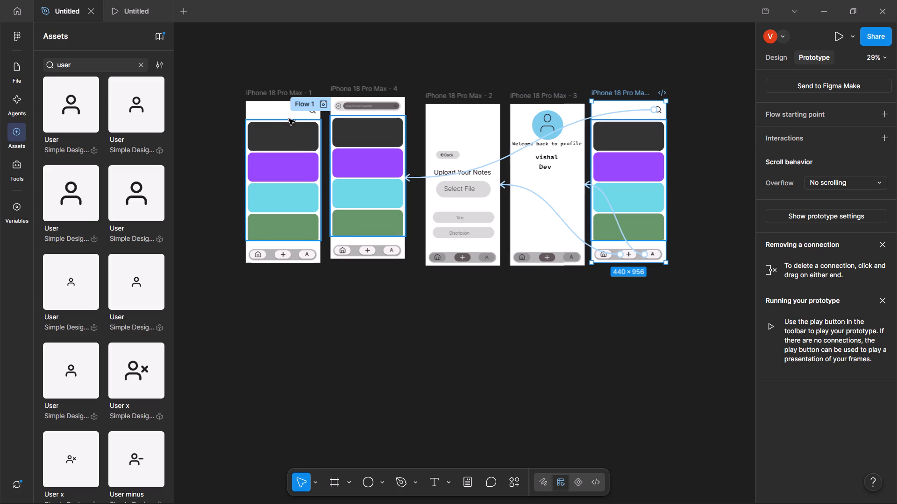
Move iPhone 18 Pro Max - 1 slightly farther from iPhone 18 Pro Max - 4, keeping it in the row of screens.
{"action": "left_click_drag", "start_coordinate": [250, 92], "coordinate": [232, 110]}
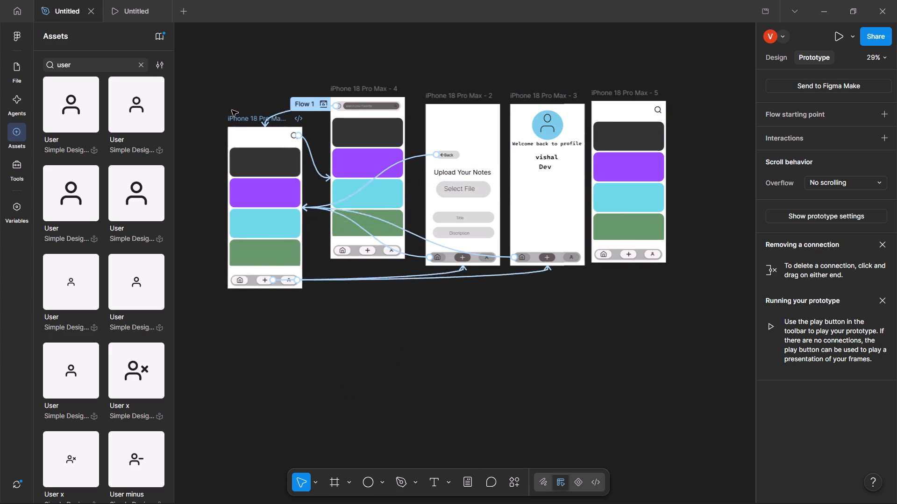
{"action": "left_click_drag", "start_coordinate": [232, 110], "coordinate": [230, 91]}
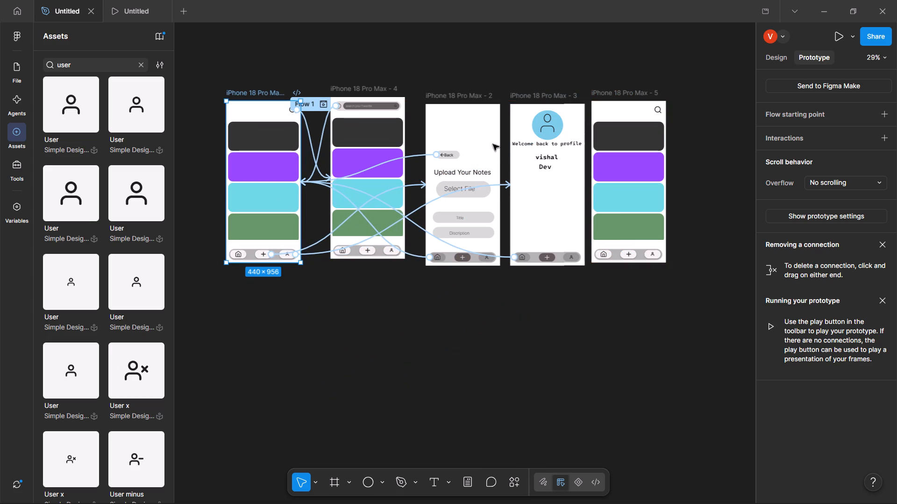
Move the duplicated home screen frame out of the row, down and to the right of the profile screen.
{"action": "left_click", "coordinate": [619, 91]}
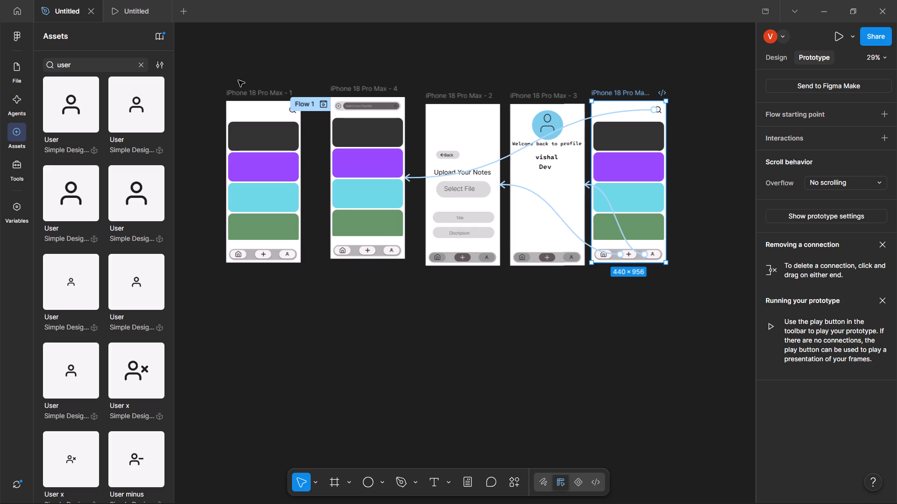
{"action": "left_click", "coordinate": [253, 95]}
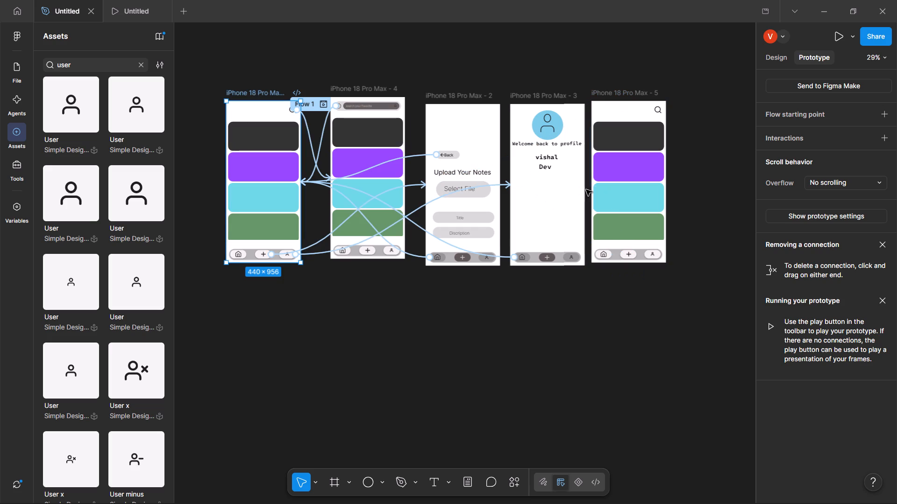
{"action": "left_click", "coordinate": [615, 94]}
{"action": "left_click_drag", "start_coordinate": [615, 94], "coordinate": [652, 208]}
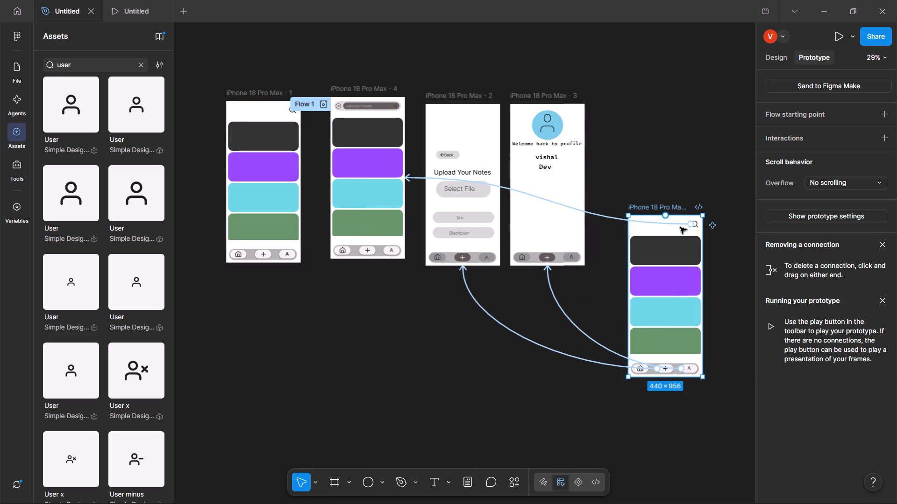
Delete the duplicated home screen's three prototype connections, from its search icon, profile button and plus button.
{"action": "left_click", "coordinate": [605, 215]}
{"action": "key", "text": "BackSpace"}
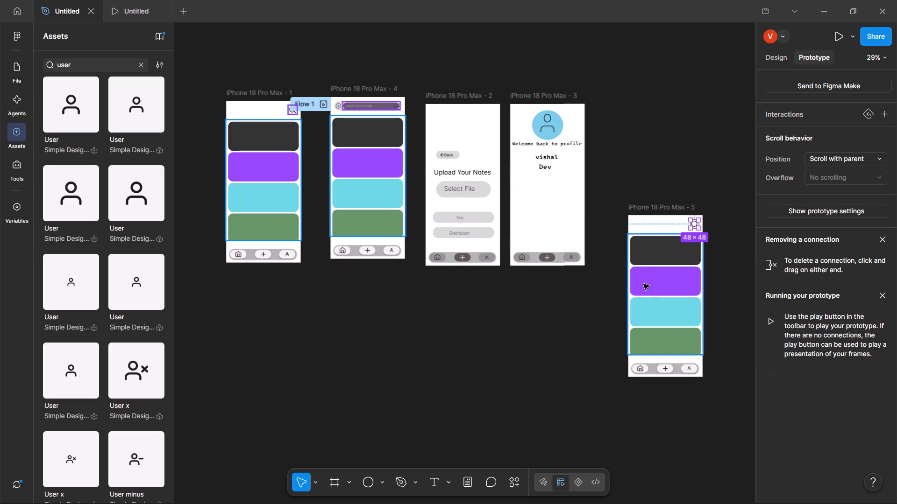
{"action": "left_click_drag", "start_coordinate": [599, 325], "coordinate": [648, 214]}
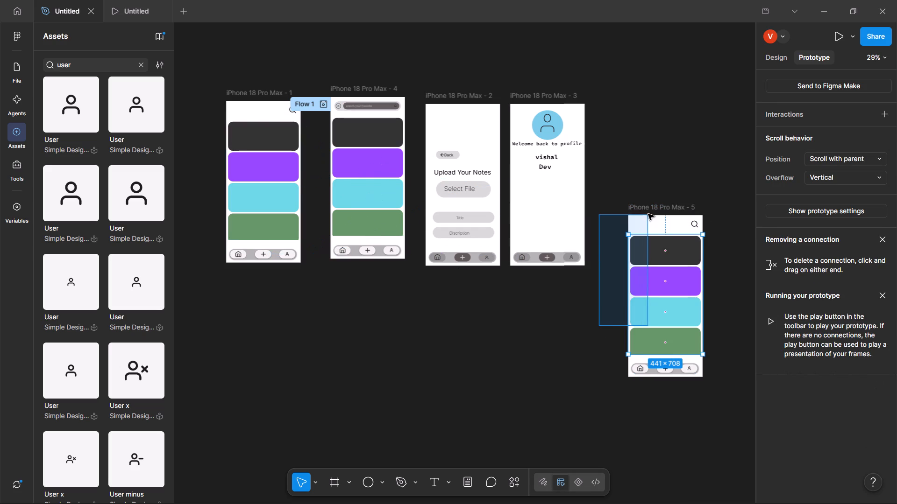
{"action": "left_click_drag", "start_coordinate": [648, 214], "coordinate": [649, 204]}
{"action": "left_click", "coordinate": [649, 204]}
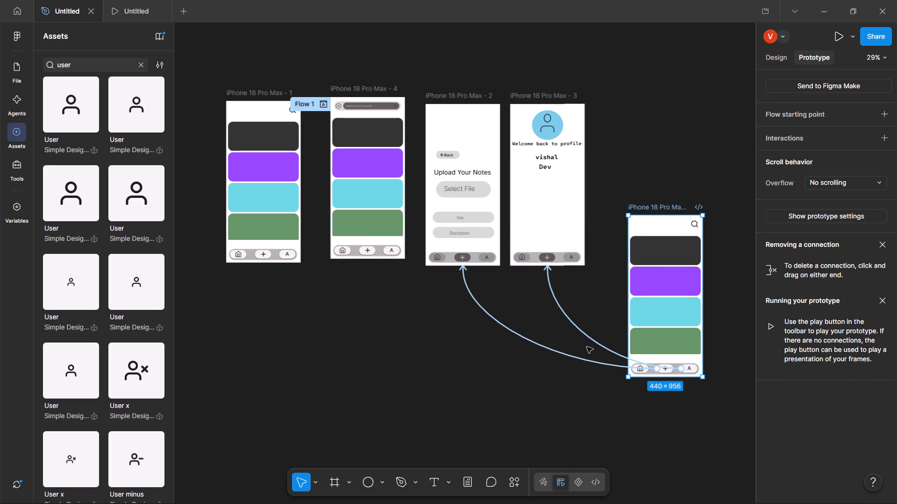
{"action": "left_click", "coordinate": [590, 342]}
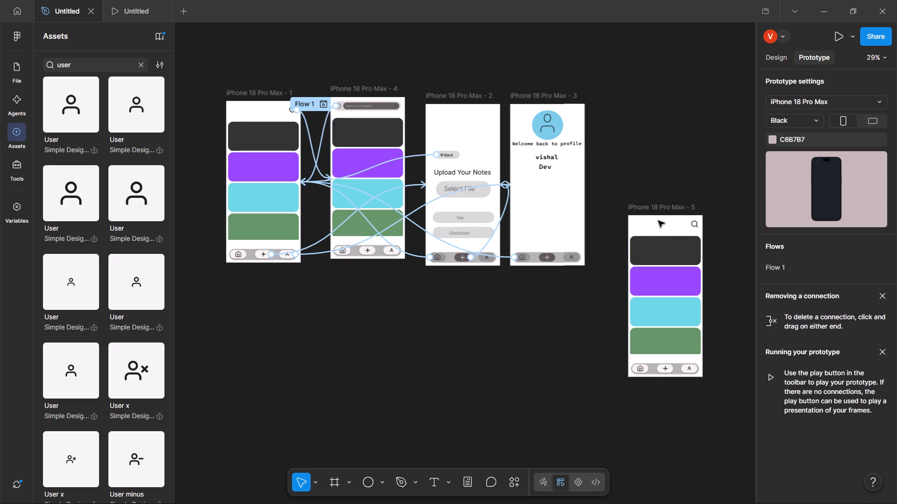
{"action": "left_click", "coordinate": [656, 206]}
{"action": "left_click_drag", "start_coordinate": [503, 394], "coordinate": [574, 319]}
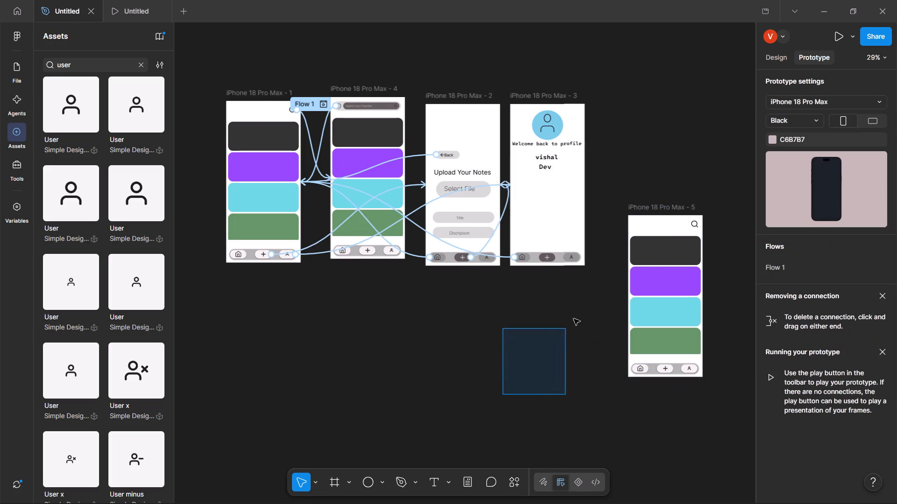
{"action": "left_click_drag", "start_coordinate": [574, 319], "coordinate": [592, 308]}
{"action": "left_click", "coordinate": [646, 210]}
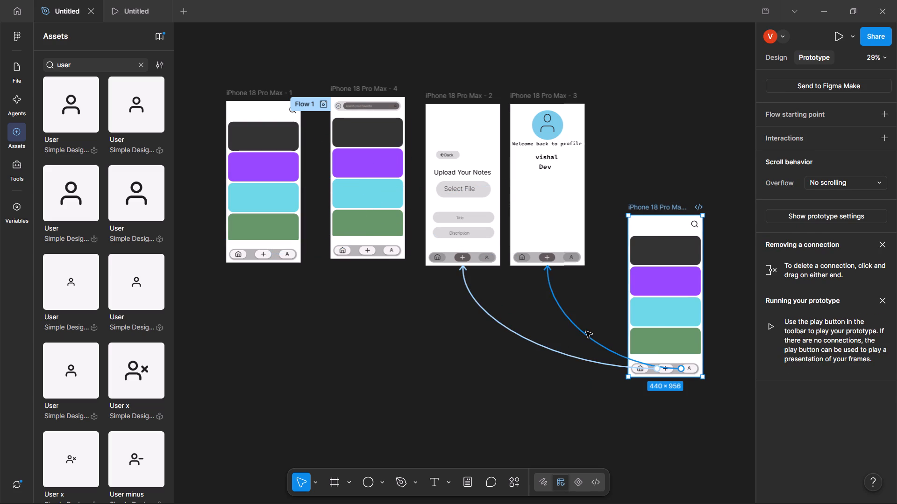
{"action": "left_click", "coordinate": [586, 331]}
{"action": "key", "text": "BackSpace"}
{"action": "left_click", "coordinate": [667, 203]}
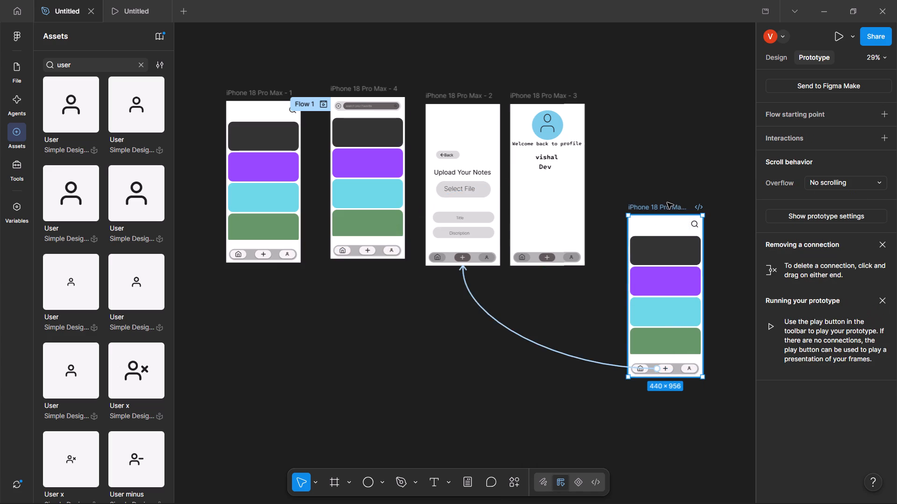
{"action": "left_click", "coordinate": [549, 351]}
{"action": "key", "text": "BackSpace"}
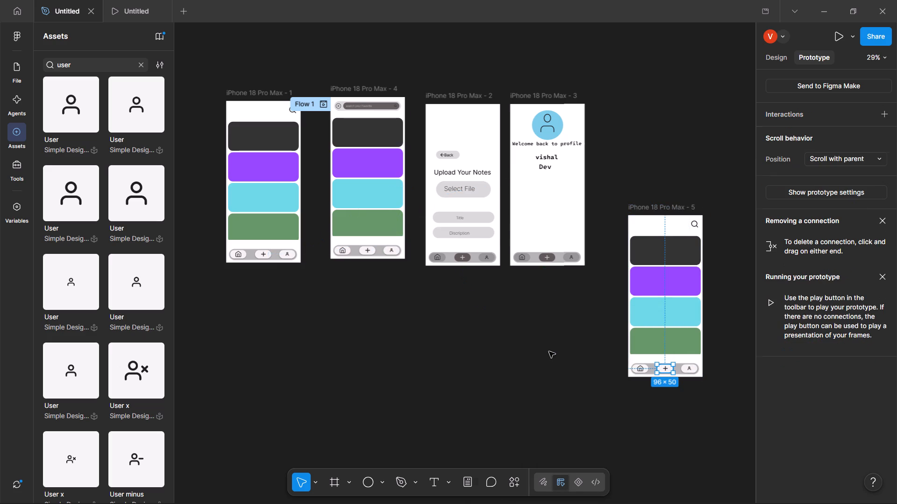
Reposition iPhone 18 Pro Max - 5 slightly higher and closer to the profile screen.
{"action": "left_click_drag", "start_coordinate": [653, 208], "coordinate": [637, 214]}
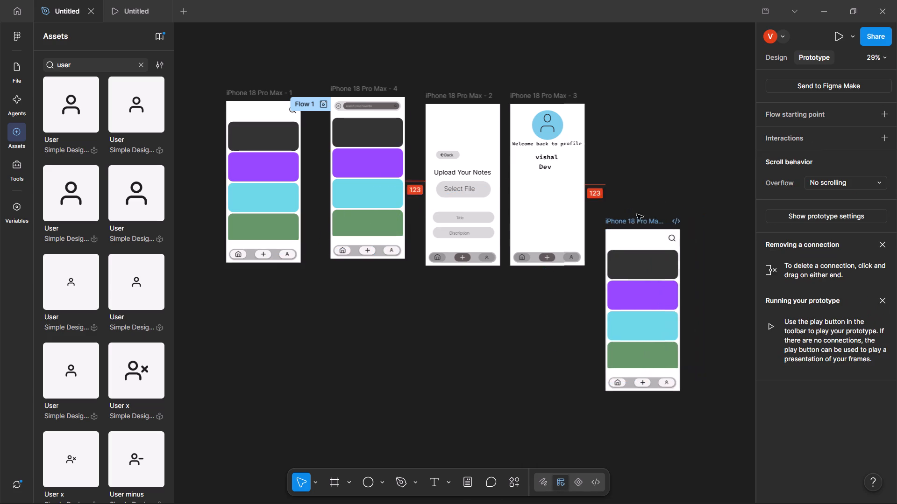
{"action": "left_click_drag", "start_coordinate": [637, 214], "coordinate": [647, 189]}
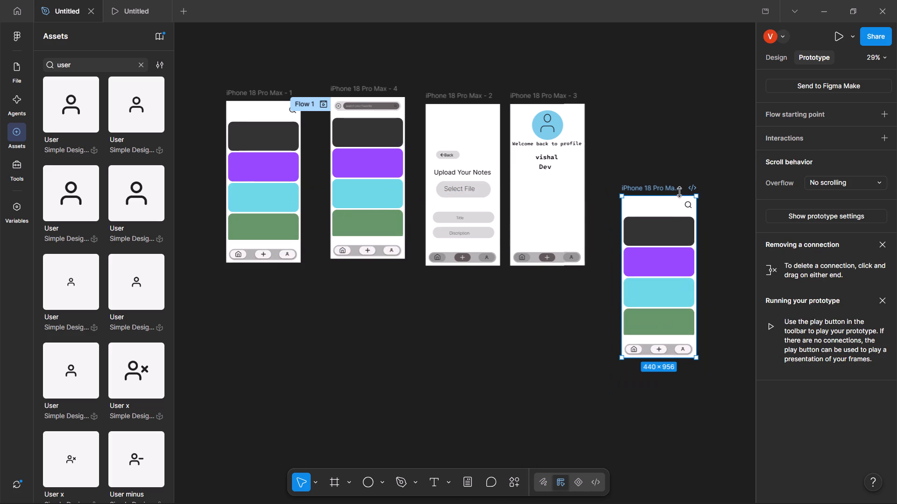
Set the X position of the dark note card on iPhone 18 Pro Max - 5 to 12.
{"action": "left_click", "coordinate": [669, 224]}
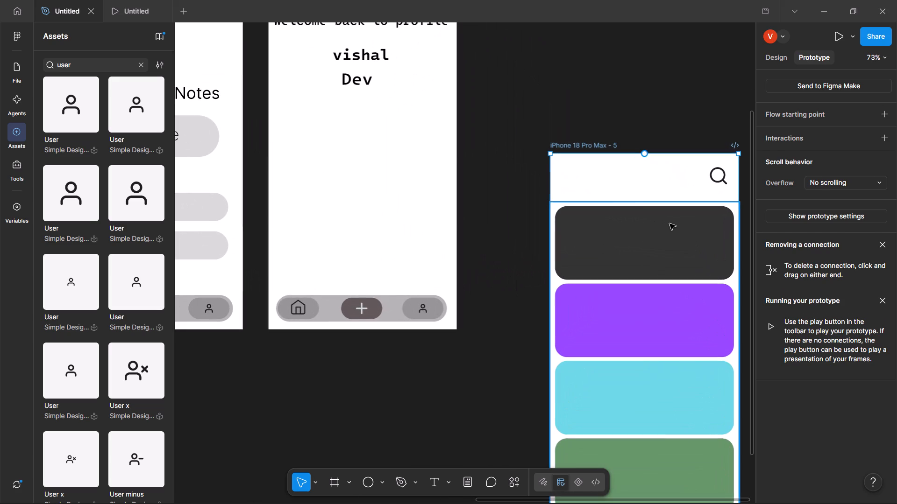
{"action": "left_click", "coordinate": [643, 230]}
{"action": "triple_click", "coordinate": [604, 231]}
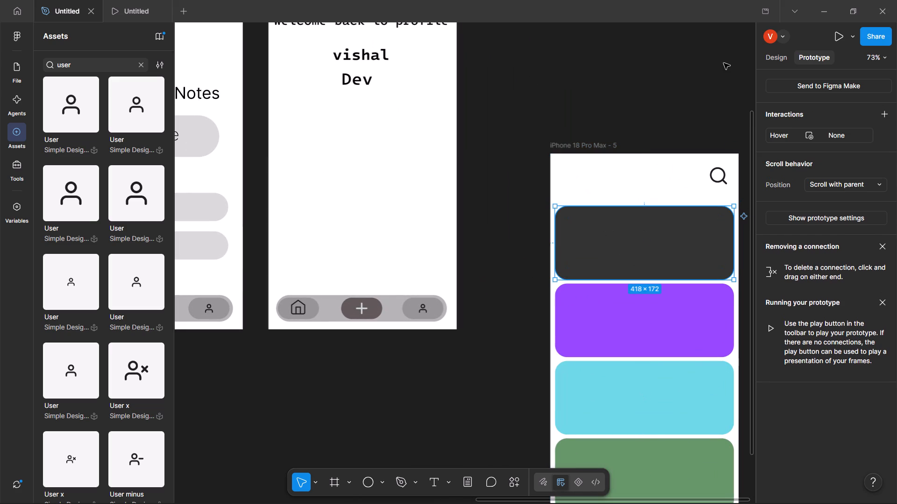
{"action": "left_click", "coordinate": [767, 62]}
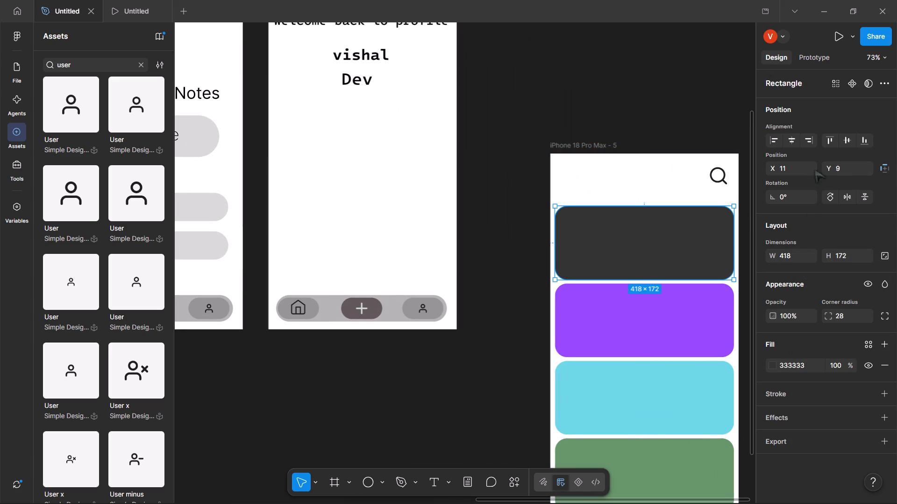
{"action": "scroll", "coordinate": [825, 350], "scroll_direction": "down", "scroll_amount": 2}
{"action": "scroll", "coordinate": [803, 331], "scroll_direction": "up", "scroll_amount": 1}
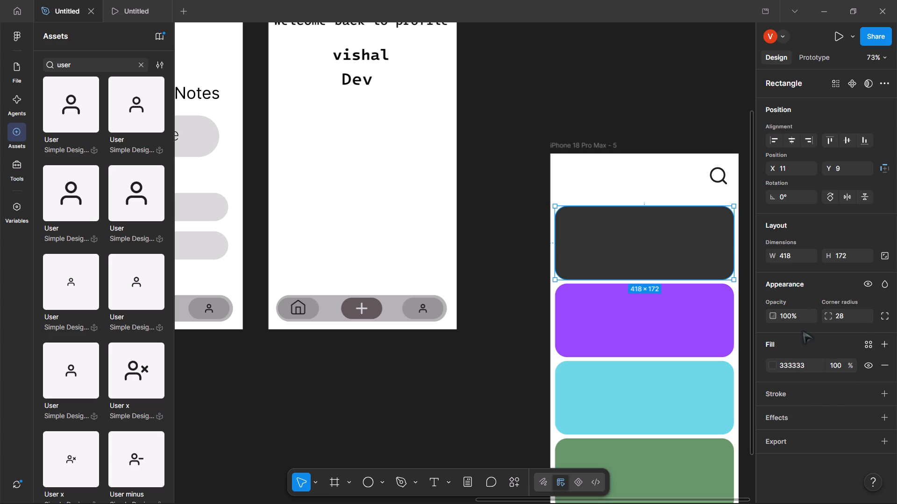
{"action": "scroll", "coordinate": [803, 331], "scroll_direction": "up", "scroll_amount": 1}
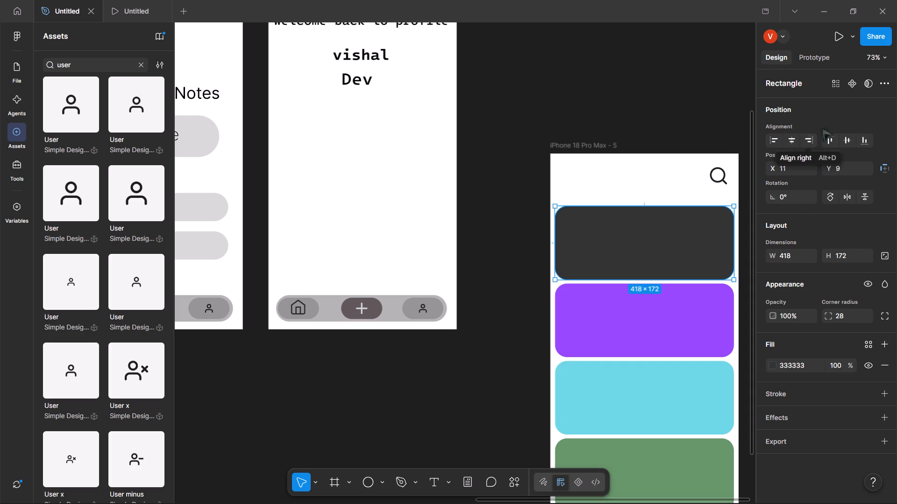
{"action": "left_click", "coordinate": [797, 170]}
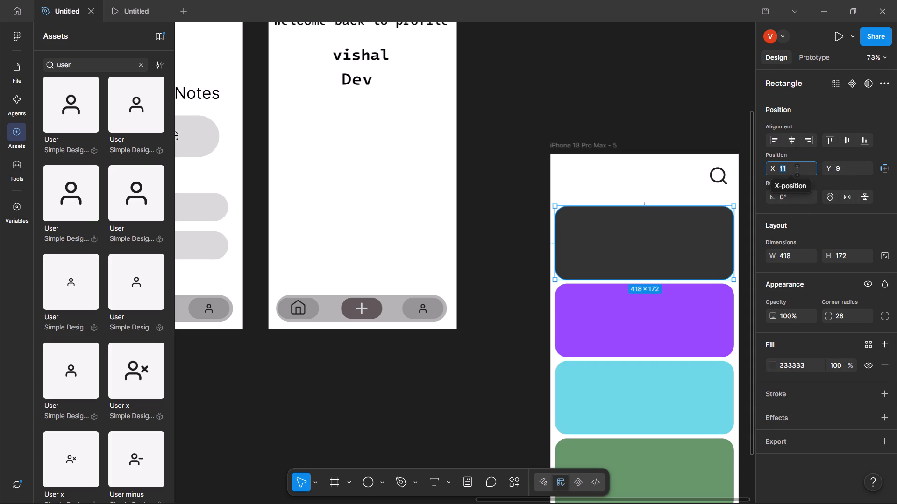
{"action": "key", "text": "Up"}
{"action": "key", "text": "Up"}
{"action": "key", "text": "Up"}
{"action": "key", "text": "Down"}
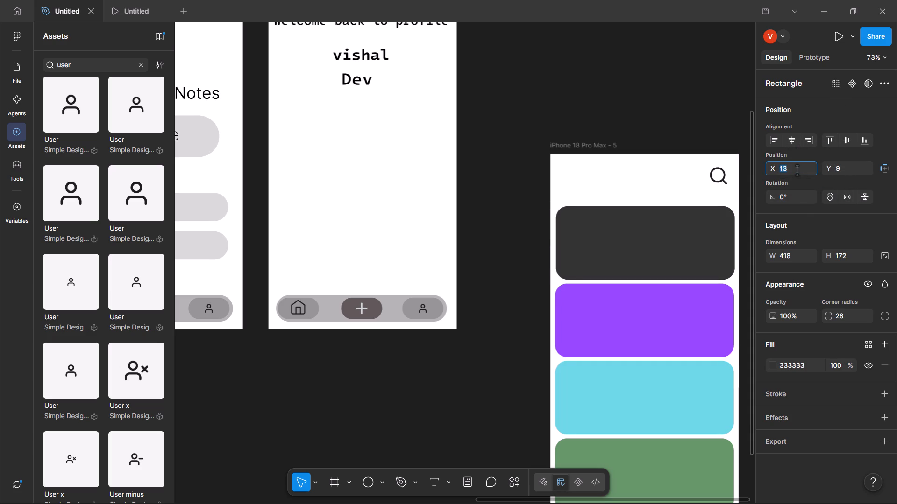
{"action": "key", "text": "Down"}
{"action": "left_click", "coordinate": [849, 175]}
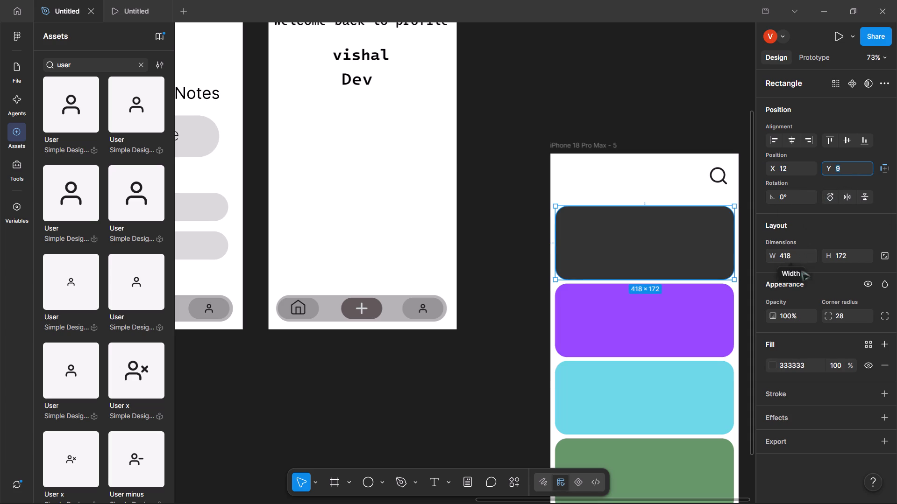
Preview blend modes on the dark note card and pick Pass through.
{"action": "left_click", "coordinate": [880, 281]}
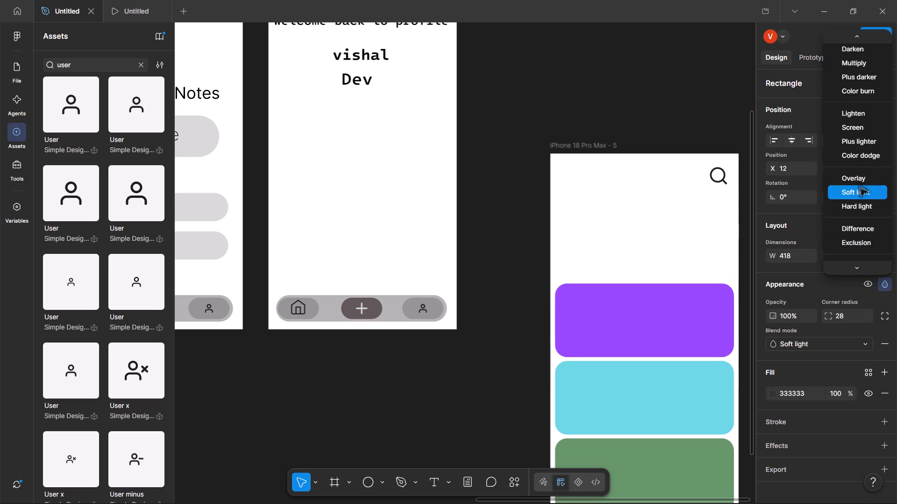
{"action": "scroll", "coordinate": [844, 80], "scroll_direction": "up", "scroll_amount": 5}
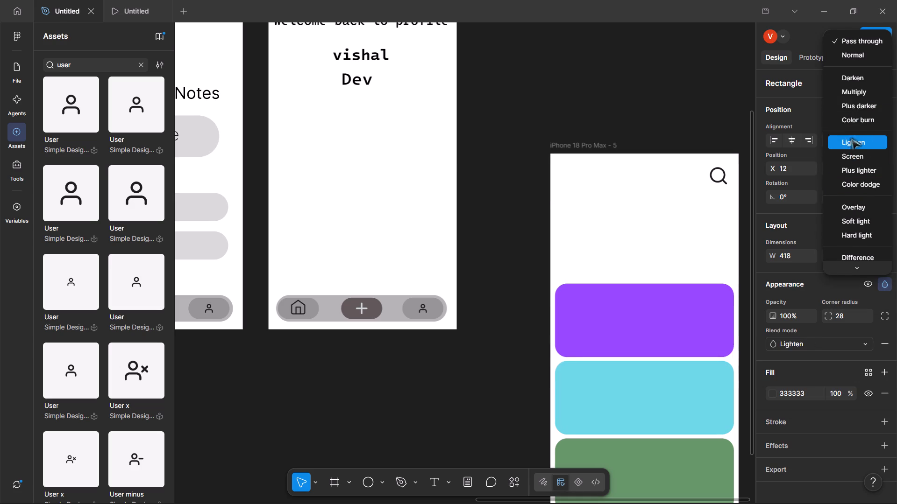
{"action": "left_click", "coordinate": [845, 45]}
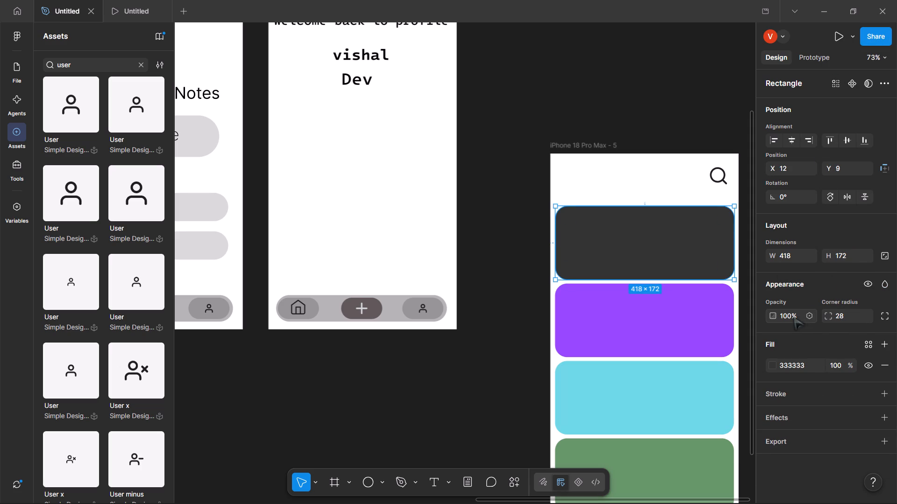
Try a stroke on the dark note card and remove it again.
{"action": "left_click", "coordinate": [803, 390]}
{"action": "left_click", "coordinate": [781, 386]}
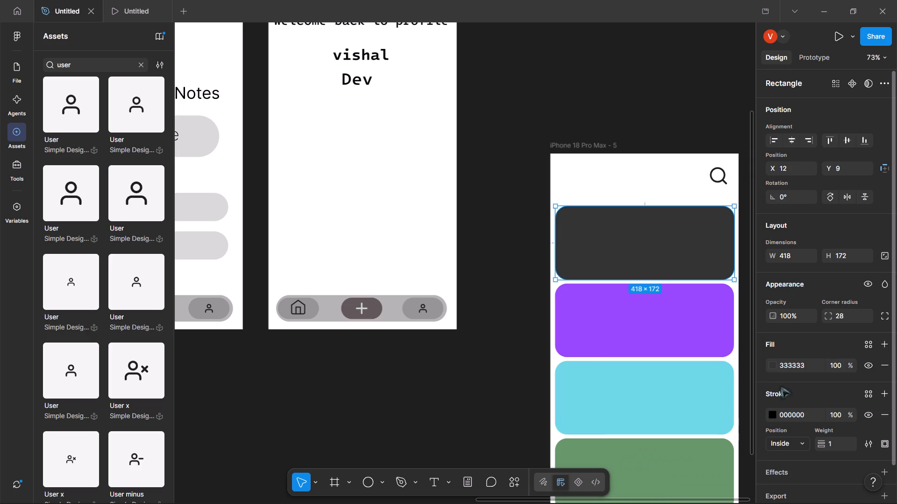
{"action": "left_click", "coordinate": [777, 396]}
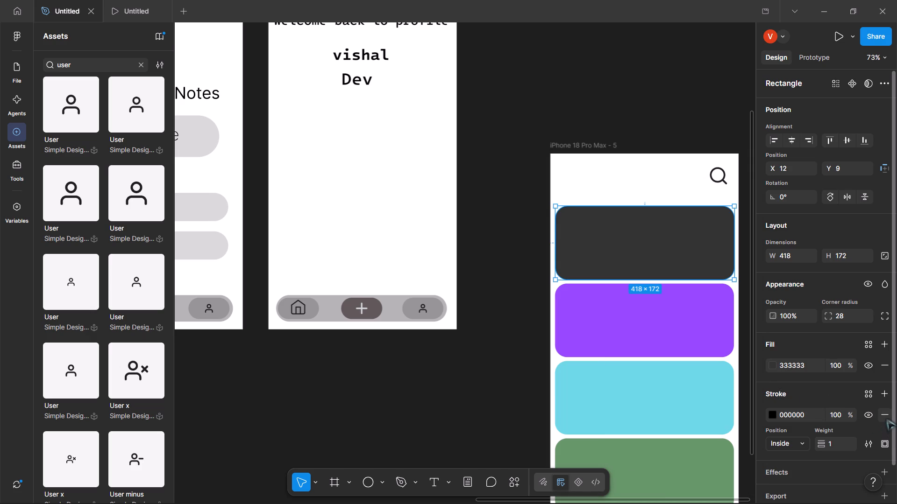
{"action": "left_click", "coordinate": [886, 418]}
Add a Texture effect to the dark note card on iPhone 18 Pro Max - 5.
{"action": "scroll", "coordinate": [820, 417], "scroll_direction": "down", "scroll_amount": 1}
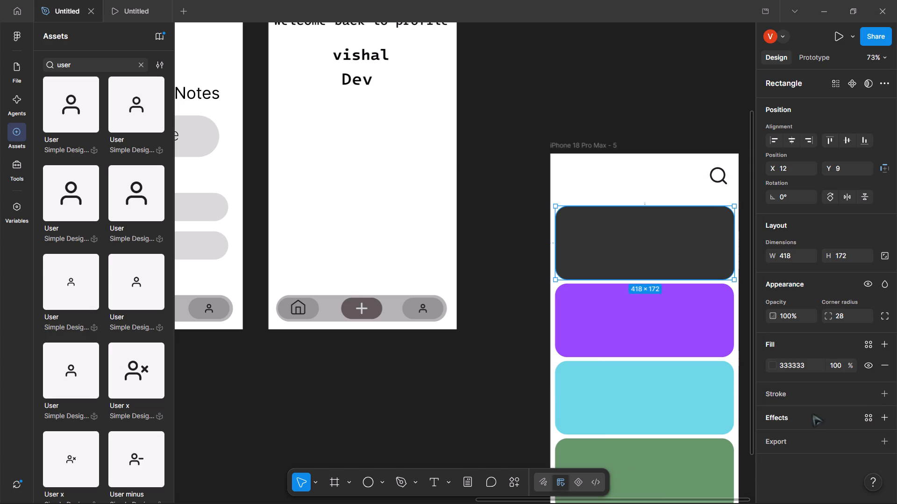
{"action": "left_click", "coordinate": [812, 414]}
{"action": "scroll", "coordinate": [812, 414], "scroll_direction": "down", "scroll_amount": 1}
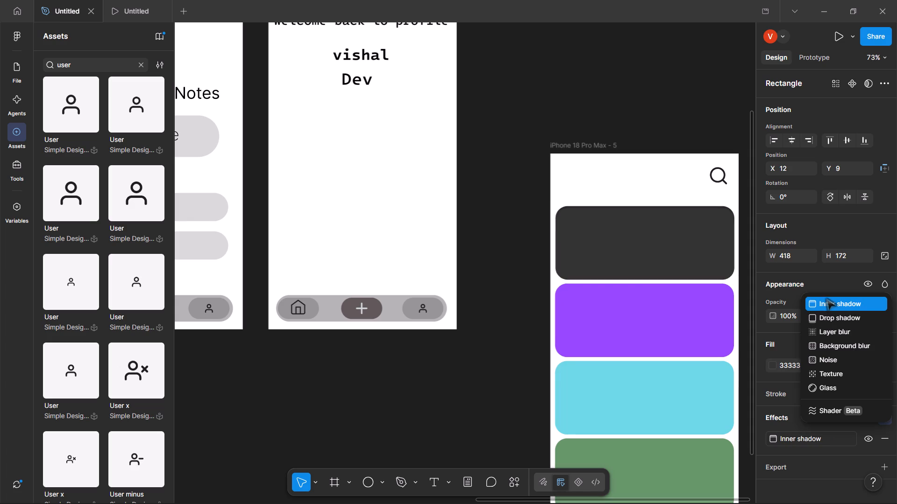
{"action": "left_click", "coordinate": [821, 375]}
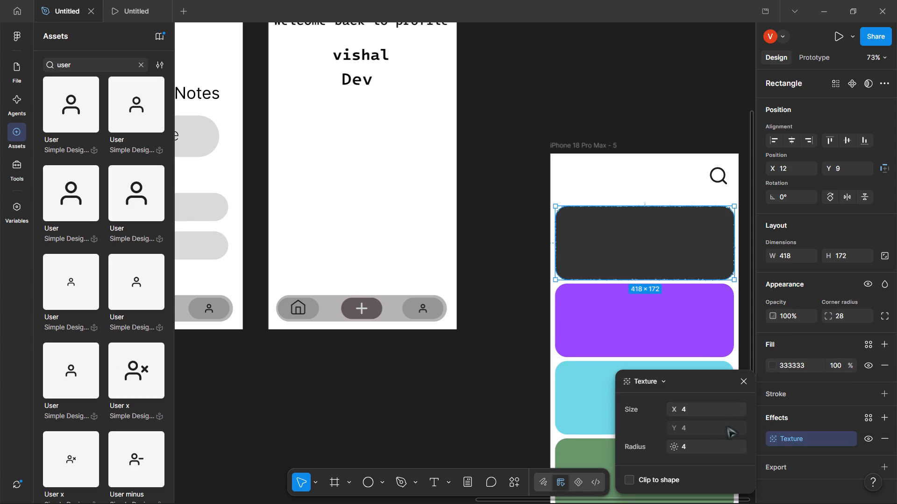
Set the texture size on the dark note card to 18.
{"action": "left_click", "coordinate": [698, 404]}
{"action": "key", "text": "Up"}
{"action": "key", "text": "Up"}
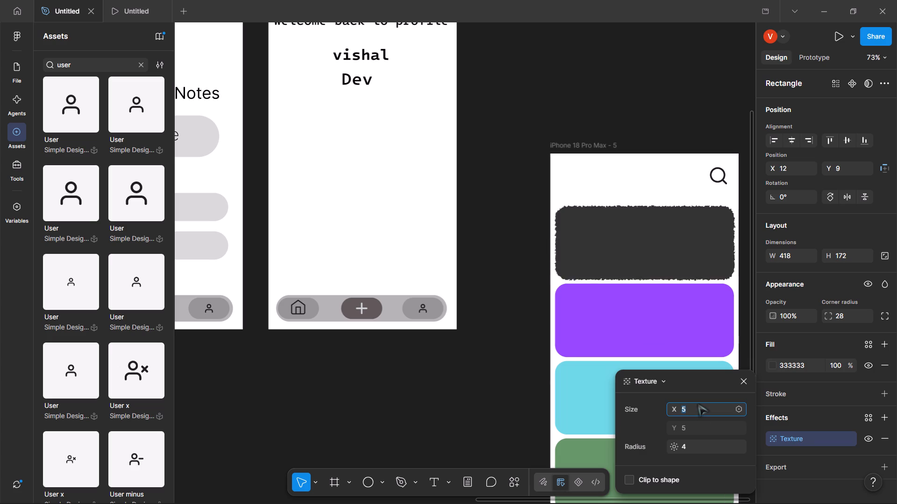
{"action": "key", "text": "Up"}
{"action": "key", "text": "Up"}
{"action": "key", "text": "Up"}
{"action": "key", "text": "Up"}
{"action": "key", "text": "Up"}
{"action": "key", "text": "Up"}
{"action": "key", "text": "Up"}
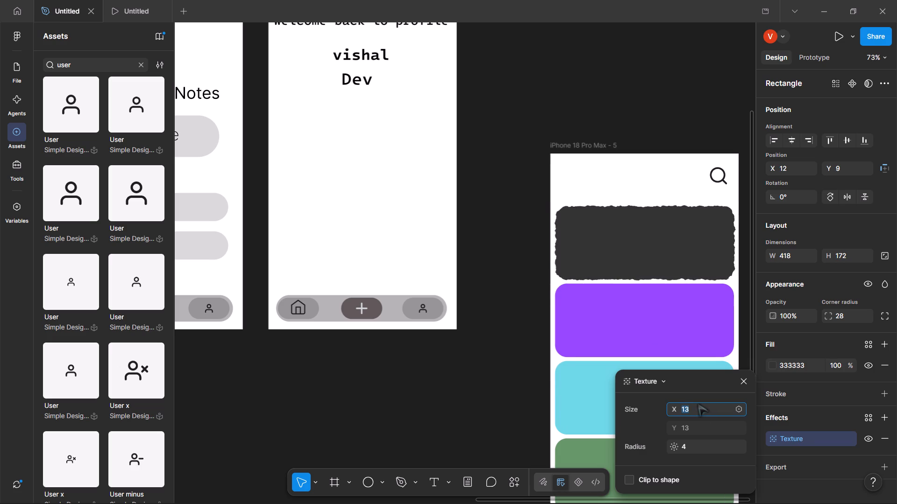
{"action": "key", "text": "Up"}
{"action": "key", "text": "Up"}
{"action": "key", "text": "Up"}
{"action": "key", "text": "Up"}
{"action": "key", "text": "Up"}
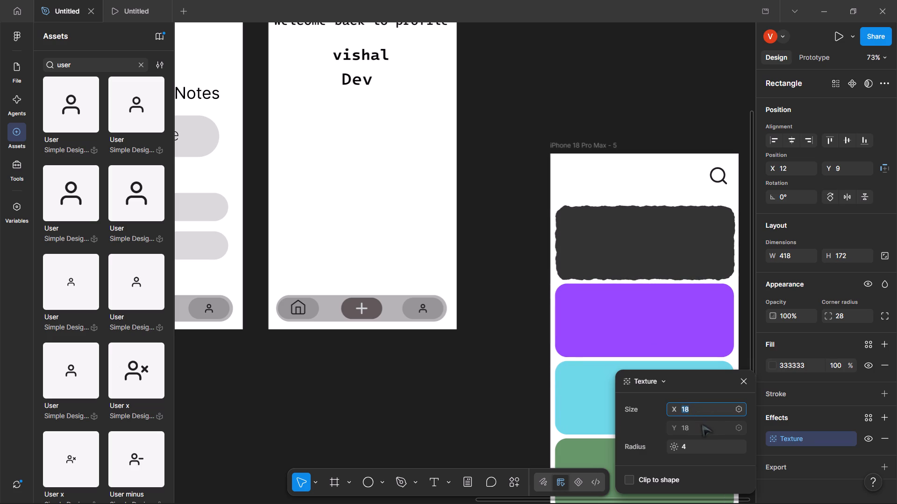
Set the texture radius on the dark note card to 7 and deselect the card.
{"action": "left_click", "coordinate": [694, 449]}
{"action": "key", "text": "Up"}
{"action": "key", "text": "Up"}
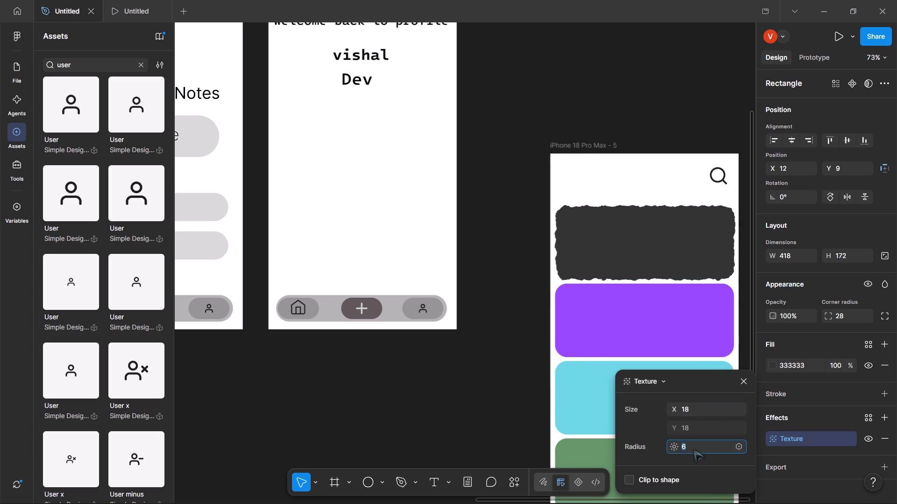
{"action": "key", "text": "Up"}
{"action": "left_click", "coordinate": [509, 419]}
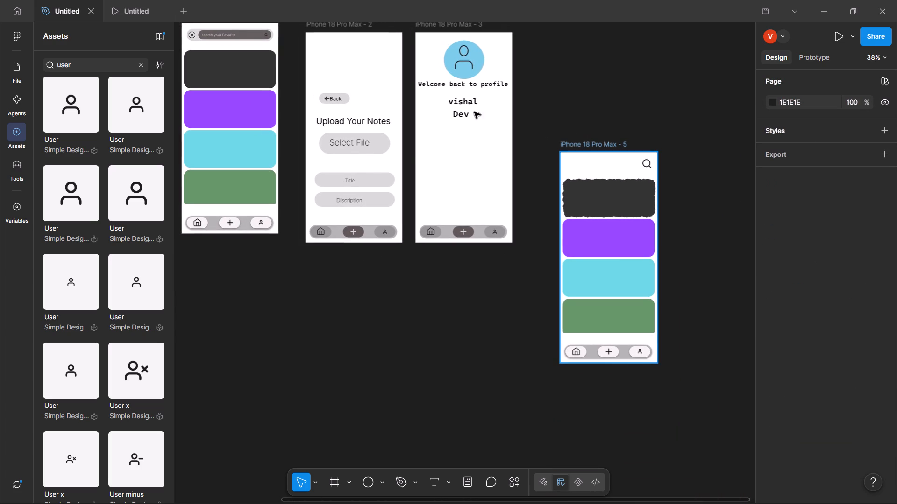
Set the overlay of the dark note card's While hovering interaction on iPhone 18 Pro Max - 1 to iPhone 18 Pro Max - 5.
{"action": "scroll", "coordinate": [427, 273], "scroll_direction": "right", "scroll_amount": 1}
{"action": "scroll", "coordinate": [427, 273], "scroll_direction": "up", "scroll_amount": 2}
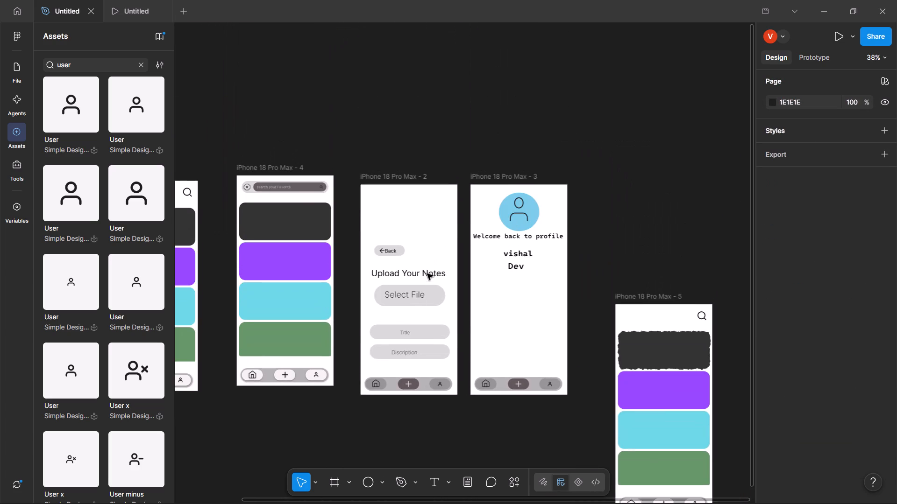
{"action": "scroll", "coordinate": [427, 273], "scroll_direction": "right", "scroll_amount": 1}
{"action": "left_click", "coordinate": [233, 215]}
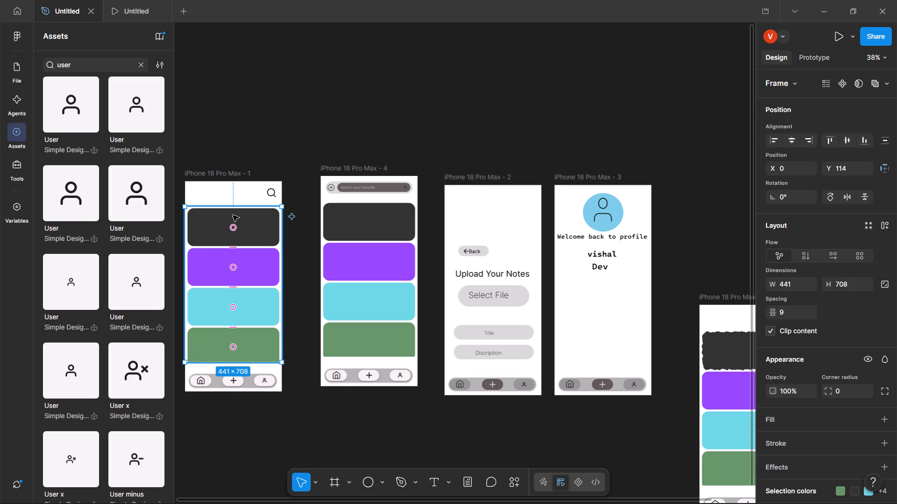
{"action": "left_click", "coordinate": [233, 215]}
{"action": "double_click", "coordinate": [235, 216]}
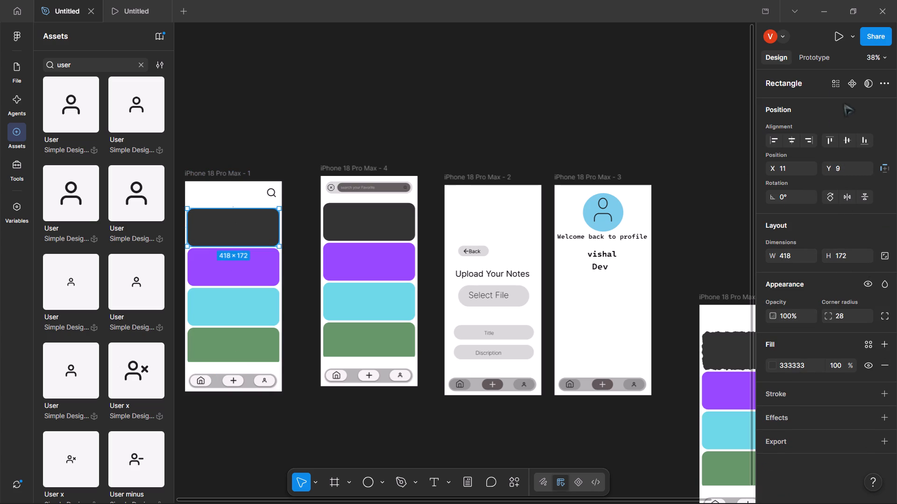
{"action": "left_click", "coordinate": [809, 56]}
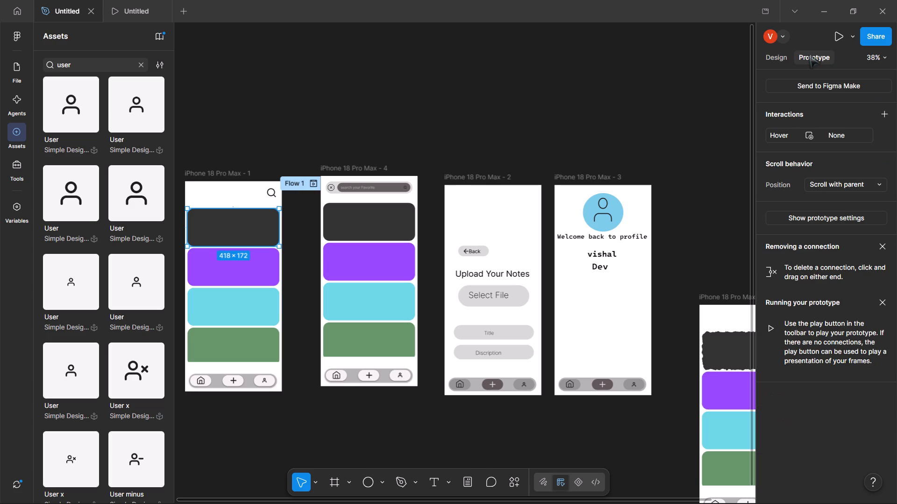
{"action": "left_click", "coordinate": [779, 136]}
{"action": "left_click", "coordinate": [824, 129]}
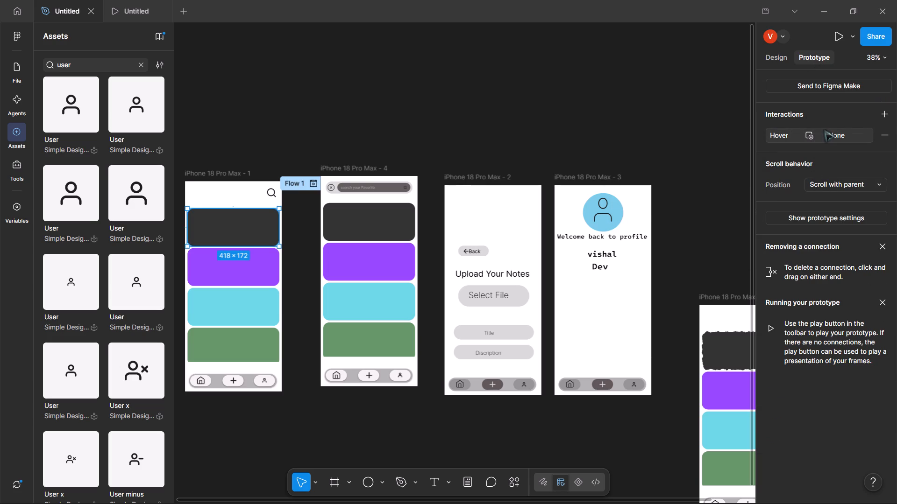
{"action": "left_click", "coordinate": [824, 129]}
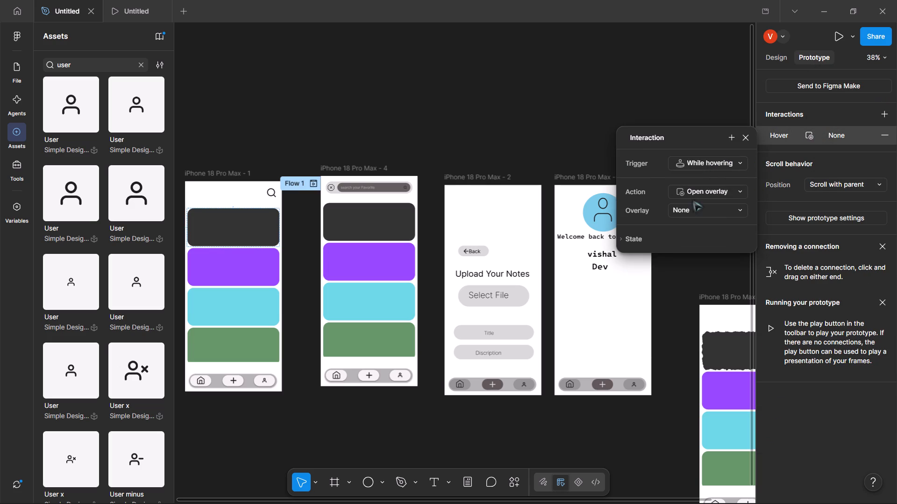
{"action": "left_click", "coordinate": [693, 206]}
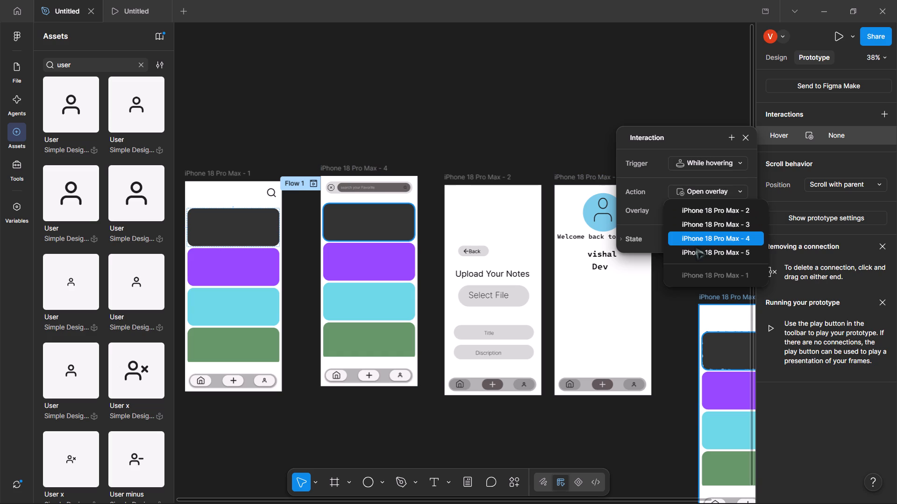
{"action": "left_click", "coordinate": [696, 247]}
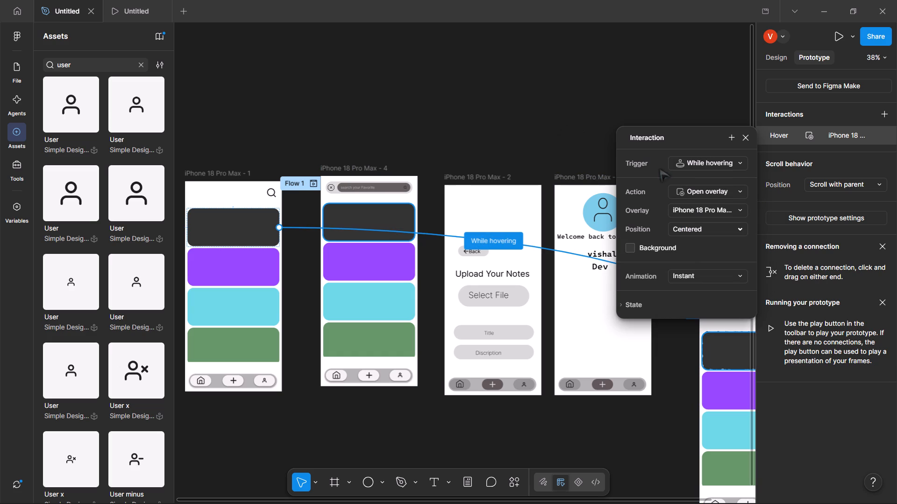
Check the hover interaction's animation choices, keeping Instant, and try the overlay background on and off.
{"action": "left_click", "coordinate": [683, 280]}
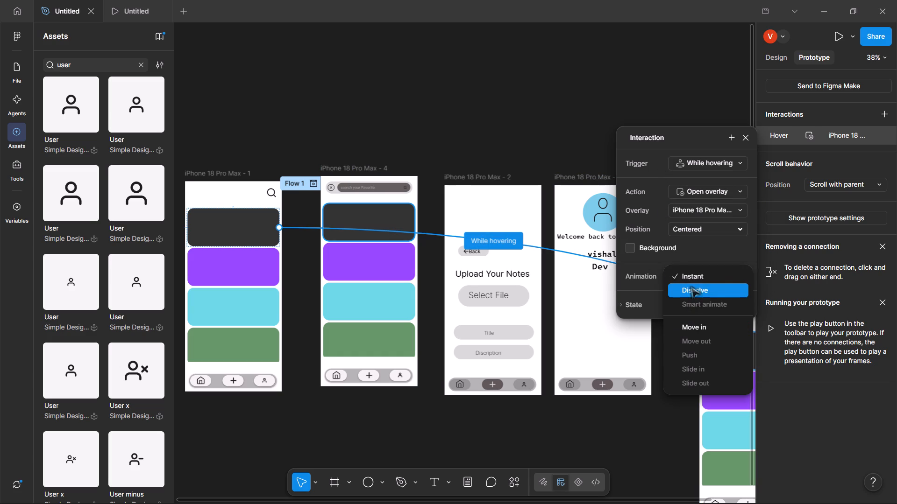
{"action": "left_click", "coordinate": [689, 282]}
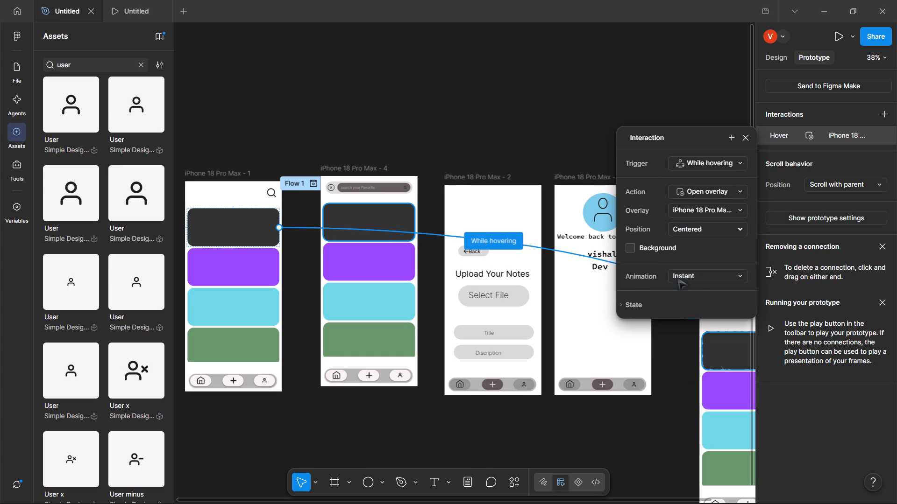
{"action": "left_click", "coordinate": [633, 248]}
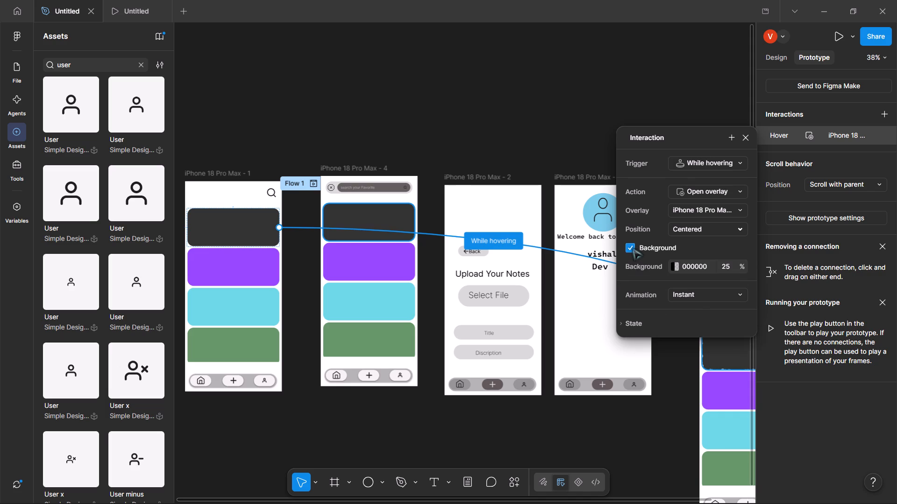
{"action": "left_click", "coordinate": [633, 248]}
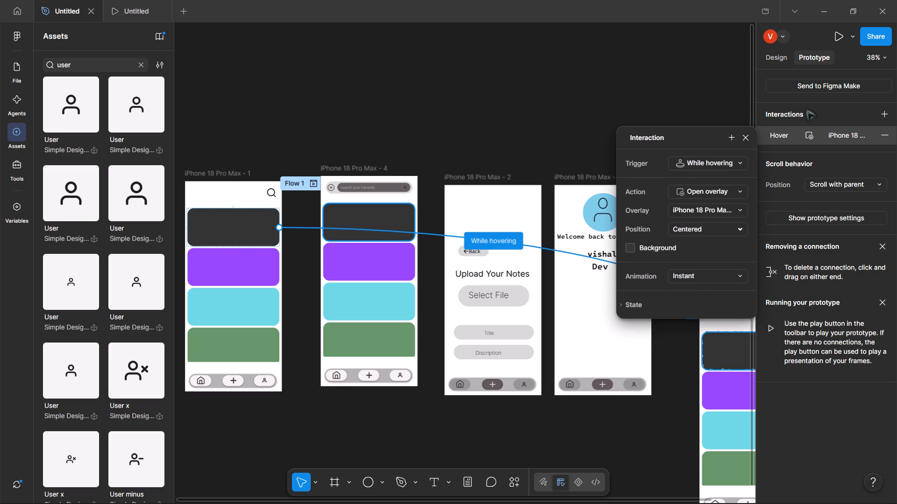
Close the interaction settings and test the dark note card's hover overlay in the prototype preview, including scrolling while over the card.
{"action": "left_click", "coordinate": [536, 88]}
{"action": "scroll", "coordinate": [562, 112], "scroll_direction": "right", "scroll_amount": 2}
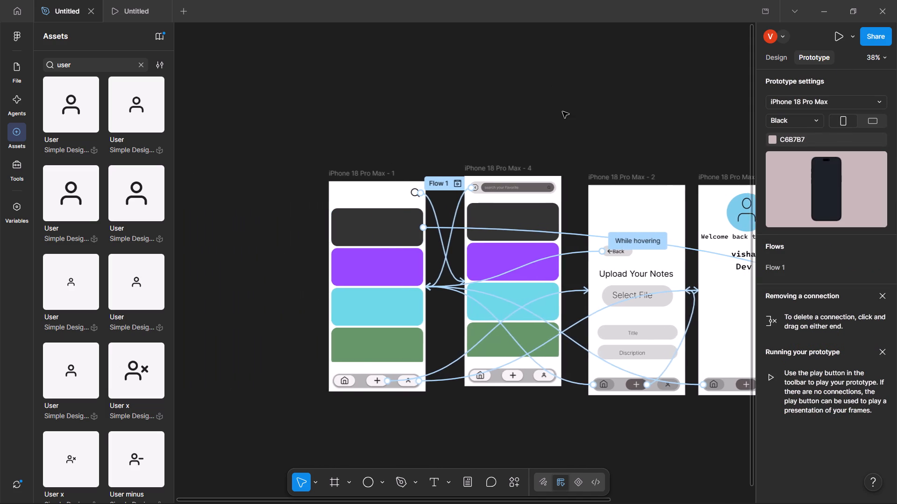
{"action": "scroll", "coordinate": [562, 112], "scroll_direction": "right", "scroll_amount": 1}
{"action": "left_click", "coordinate": [135, 8]}
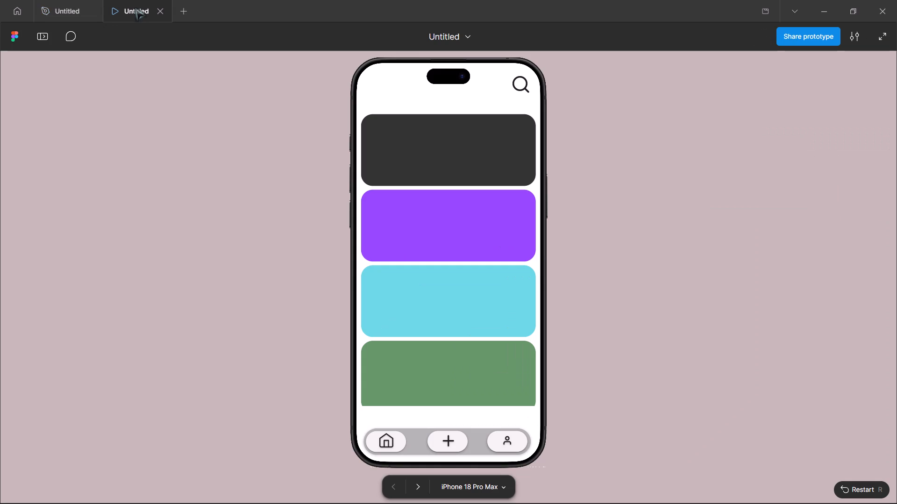
{"action": "left_click", "coordinate": [392, 142]}
{"action": "left_click", "coordinate": [277, 159]}
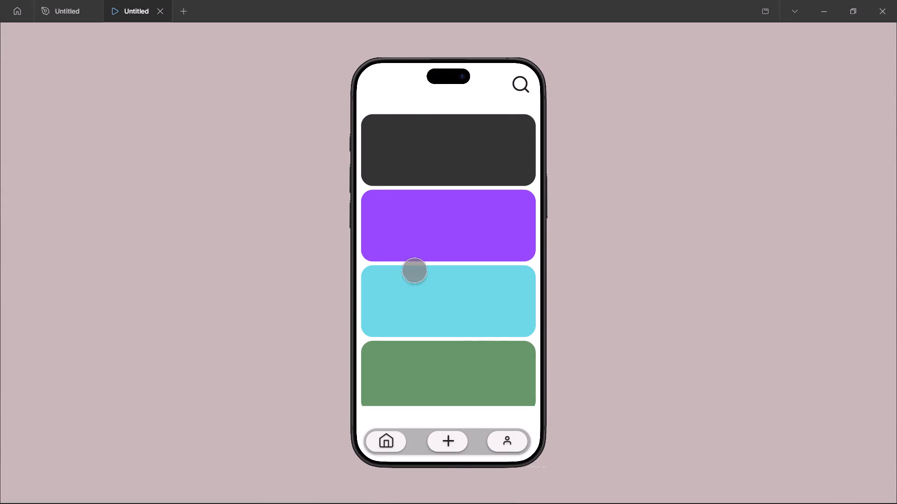
{"action": "left_click", "coordinate": [70, 3]}
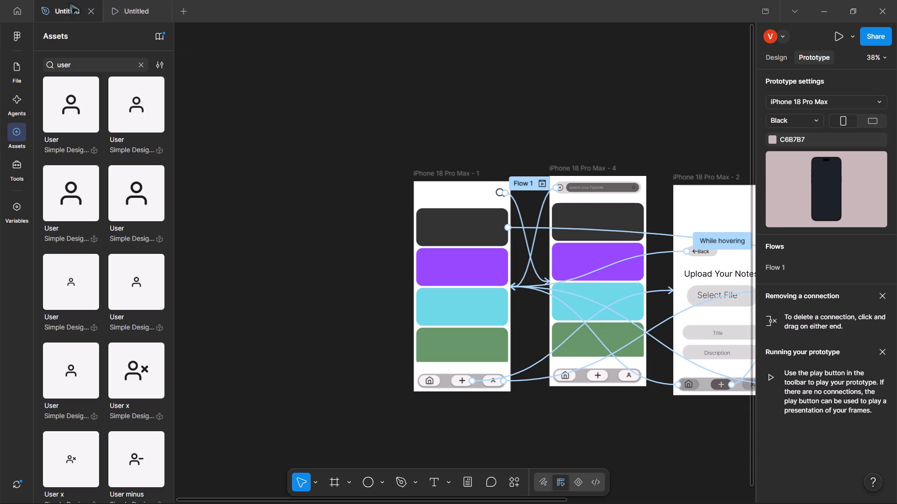
{"action": "left_click", "coordinate": [119, 7]}
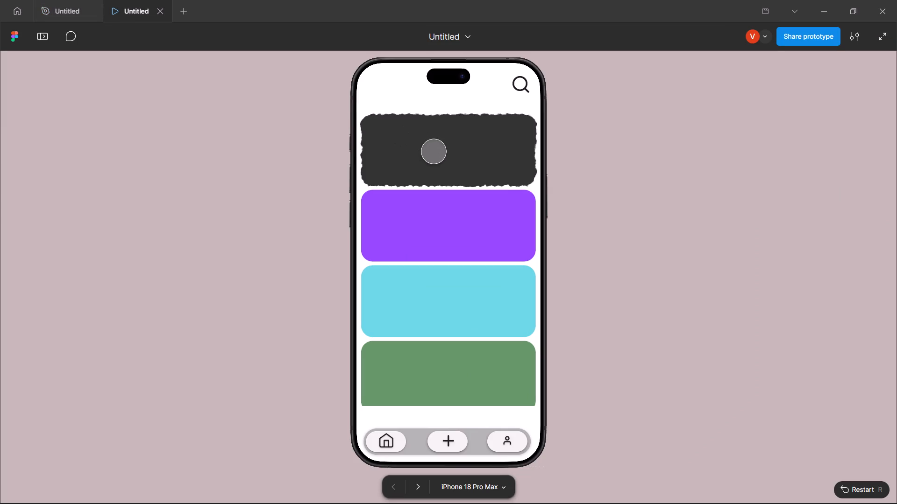
{"action": "scroll", "coordinate": [467, 393], "scroll_direction": "down", "scroll_amount": 3}
{"action": "scroll", "coordinate": [467, 393], "scroll_direction": "up", "scroll_amount": 5}
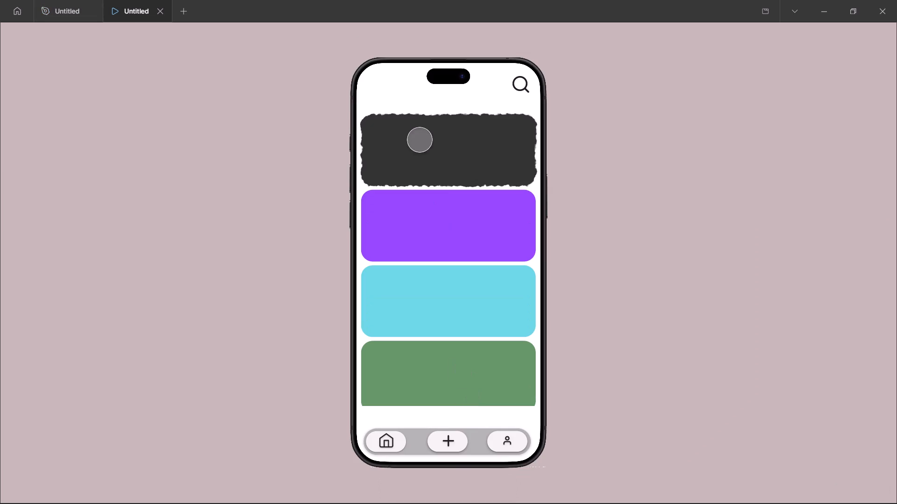
{"action": "scroll", "coordinate": [461, 253], "scroll_direction": "left", "scroll_amount": 1}
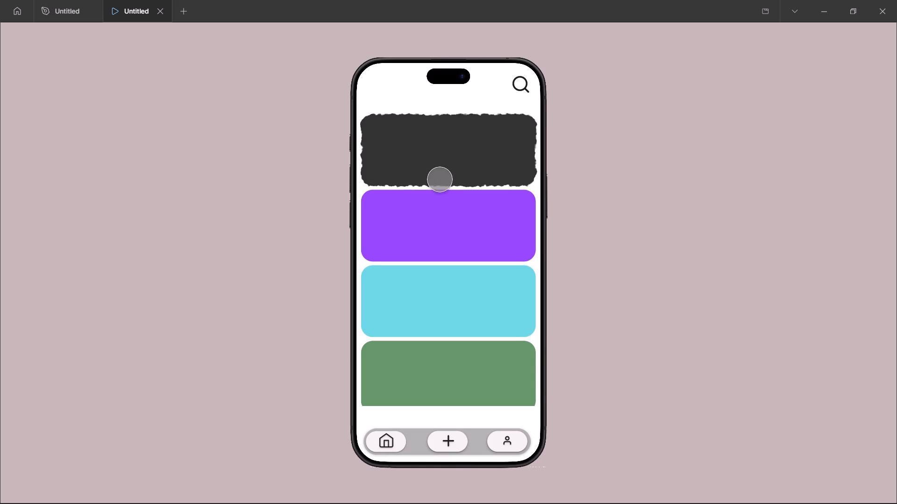
Test opening and closing the search screen in the preview, and try scrolling the home screen's note cards.
{"action": "left_click", "coordinate": [517, 87]}
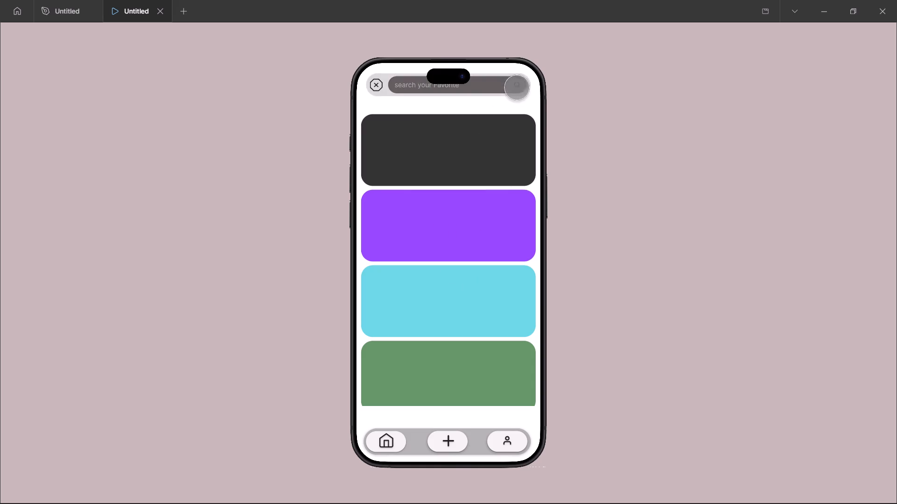
{"action": "left_click", "coordinate": [380, 87]}
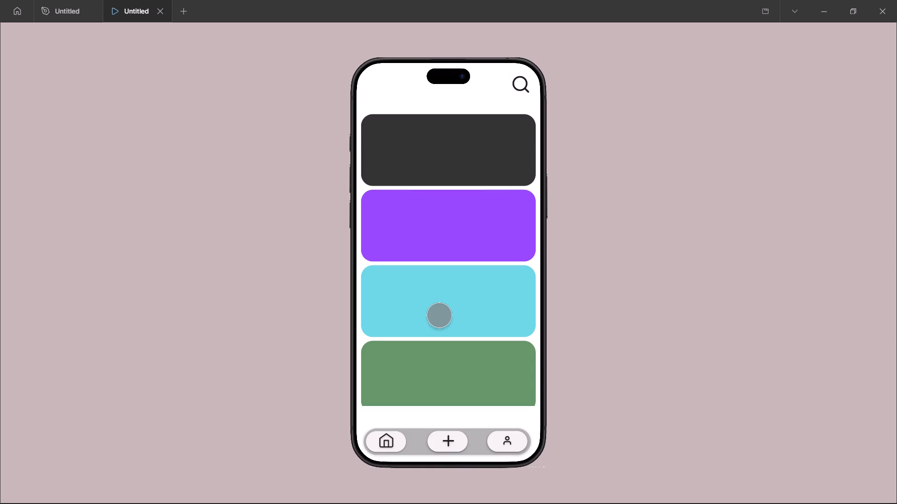
{"action": "scroll", "coordinate": [439, 315], "scroll_direction": "down", "scroll_amount": 4}
{"action": "scroll", "coordinate": [441, 268], "scroll_direction": "up", "scroll_amount": 5}
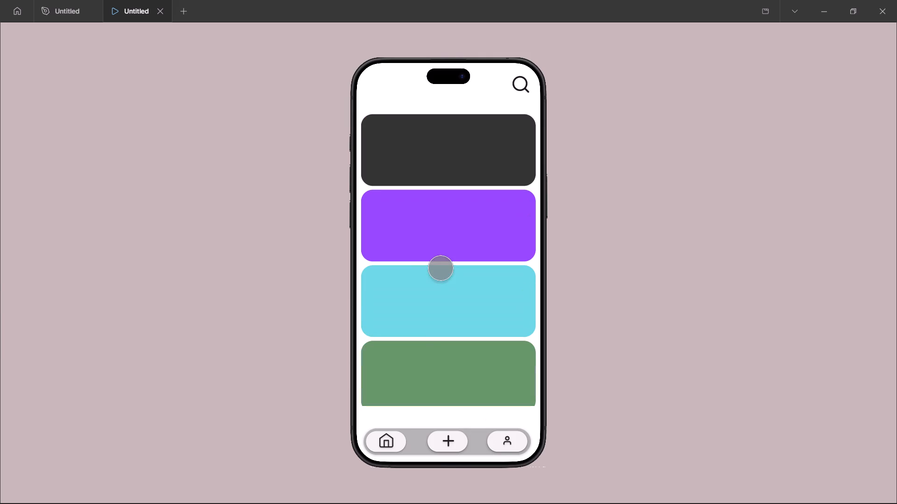
{"action": "scroll", "coordinate": [441, 268], "scroll_direction": "up", "scroll_amount": 1}
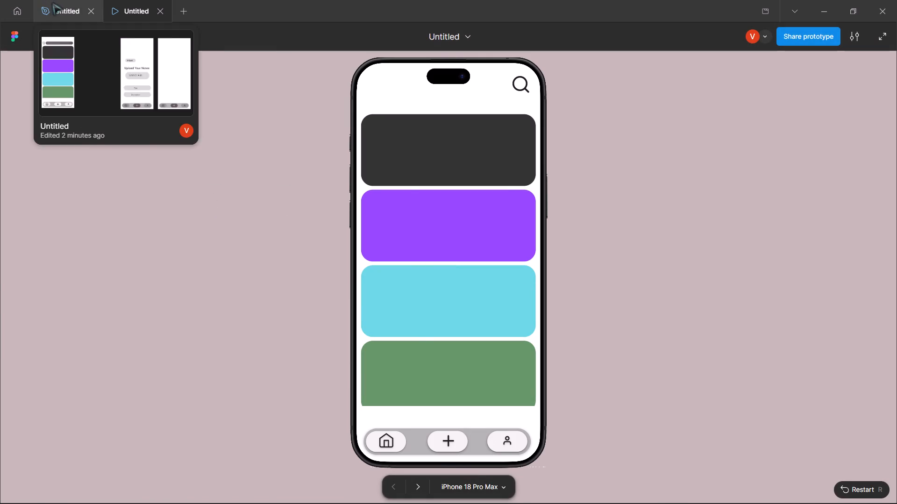
Return to the design file and select the textured dark note card inside the card list on iPhone 18 Pro Max - 5.
{"action": "left_click", "coordinate": [52, 2]}
{"action": "scroll", "coordinate": [422, 200], "scroll_direction": "left", "scroll_amount": 4}
{"action": "scroll", "coordinate": [422, 200], "scroll_direction": "down", "scroll_amount": 2}
{"action": "scroll", "coordinate": [491, 406], "scroll_direction": "down", "scroll_amount": 2}
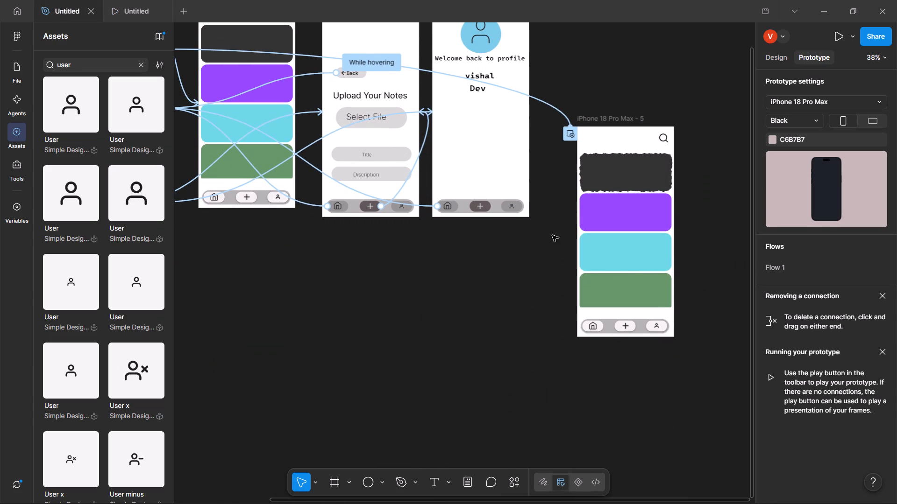
{"action": "left_click", "coordinate": [600, 176]}
{"action": "left_click", "coordinate": [600, 176]}
{"action": "triple_click", "coordinate": [600, 176]}
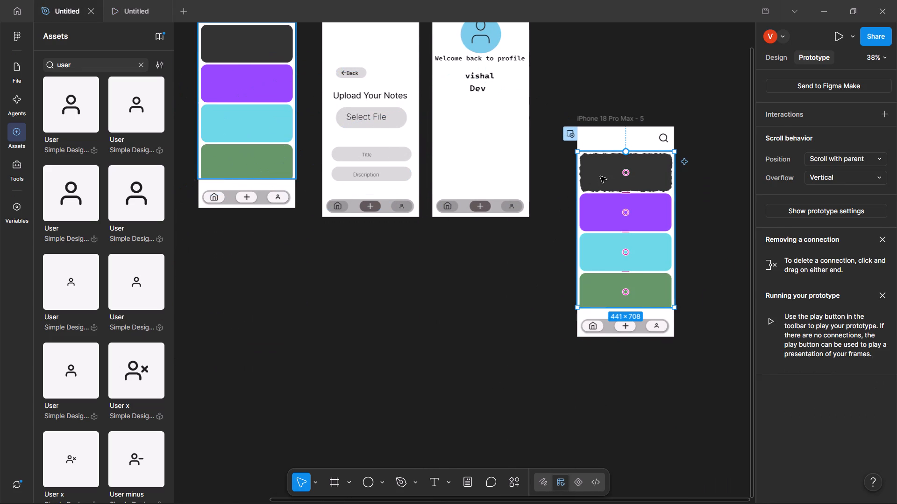